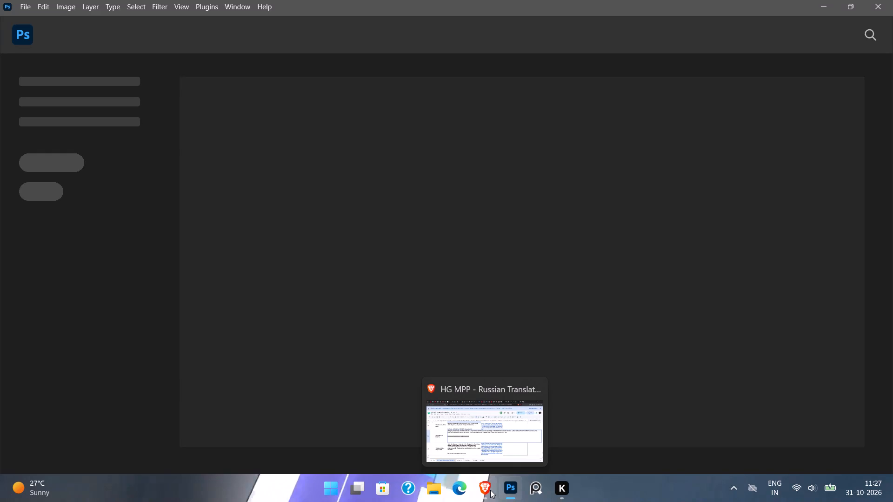
# Open the recent Photoshop file The Brahmacārī's Duty from File Explorer.
pyautogui.click(431, 501)
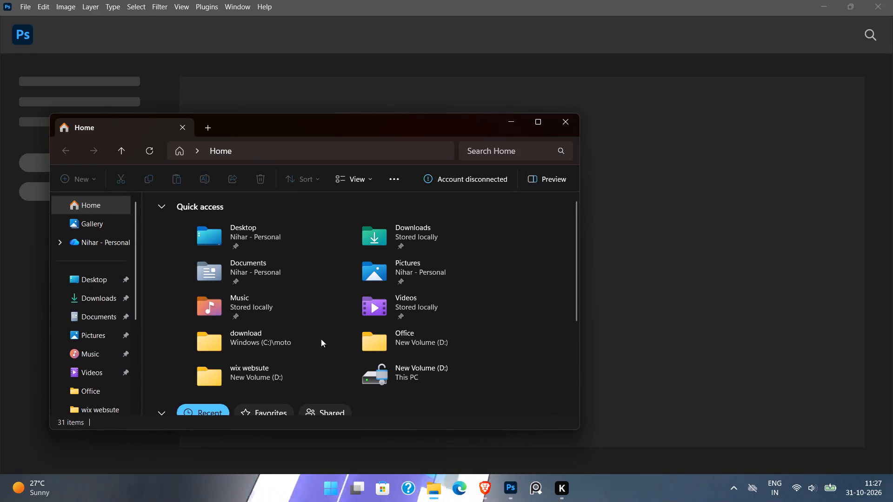
pyautogui.scroll(-4, 245, 362)
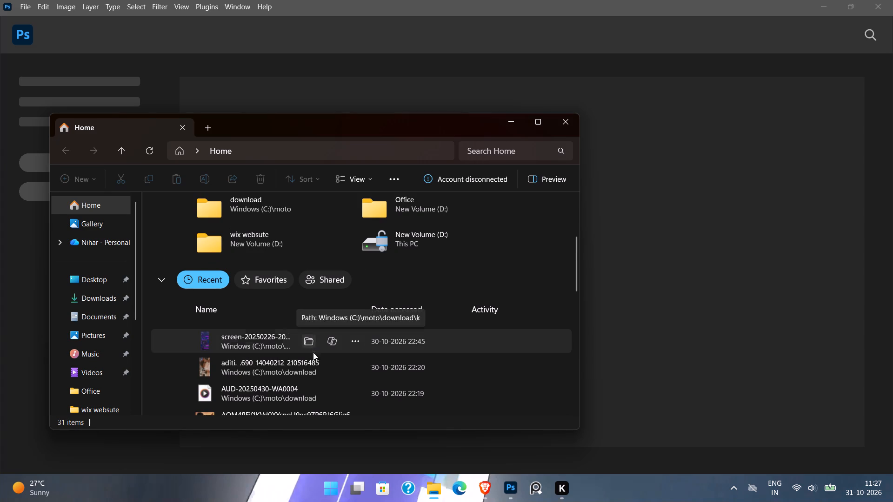
pyautogui.scroll(-6, 314, 360)
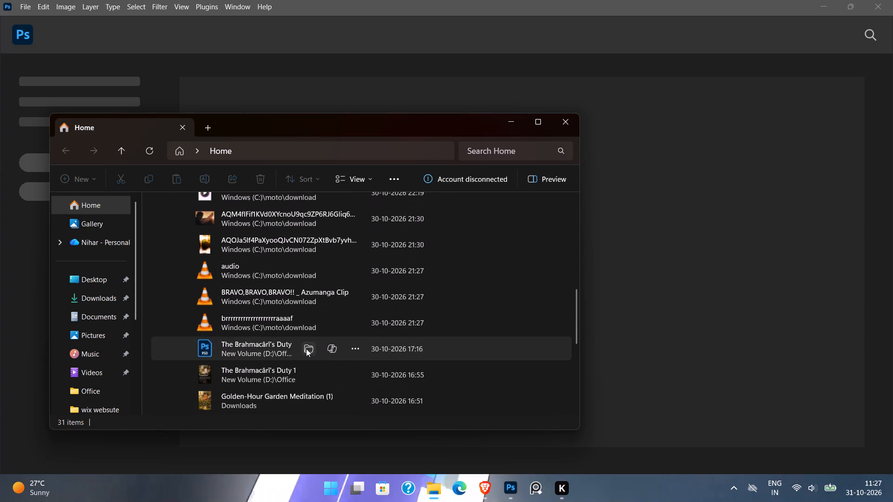
pyautogui.click(306, 349)
pyautogui.doubleClick(453, 354)
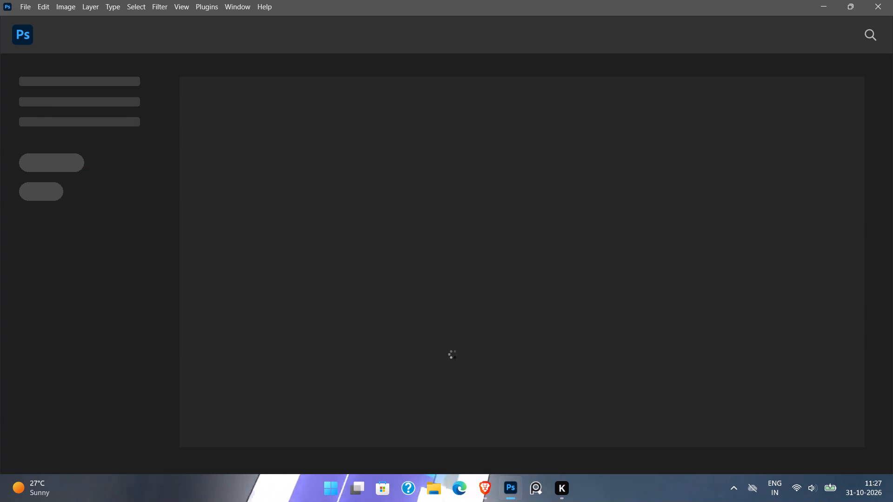
pyautogui.click(545, 322)
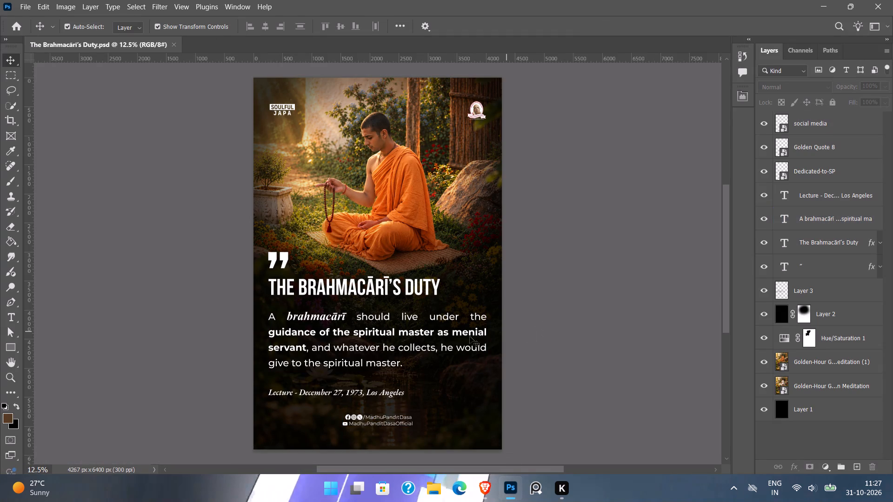
# Replace the lecture reference line below the quote with the copied reference "Srimad-Bhagavatam, 5.1.22, Purport".
pyautogui.click(387, 389)
pyautogui.doubleClick(389, 392)
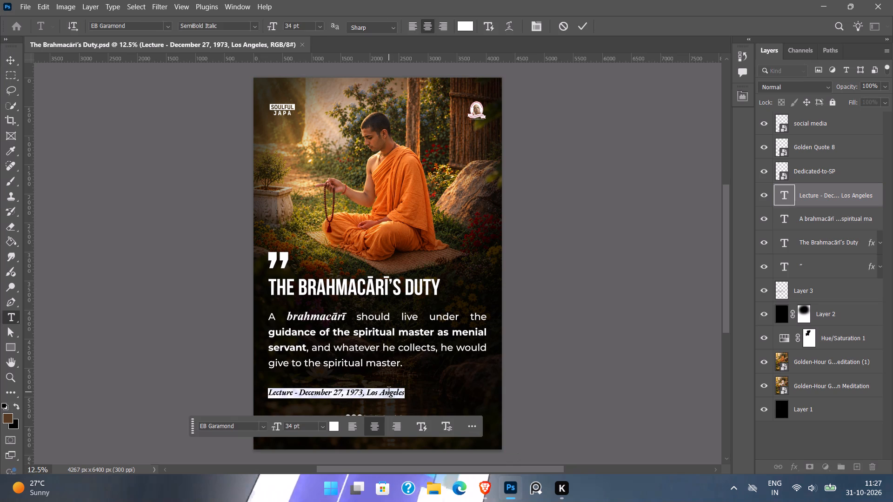
pyautogui.keyDown('ctrl'); pyautogui.click(389, 392); pyautogui.keyUp('ctrl')
pyautogui.hotkey('ctrl', 'v')
pyautogui.click(611, 366)
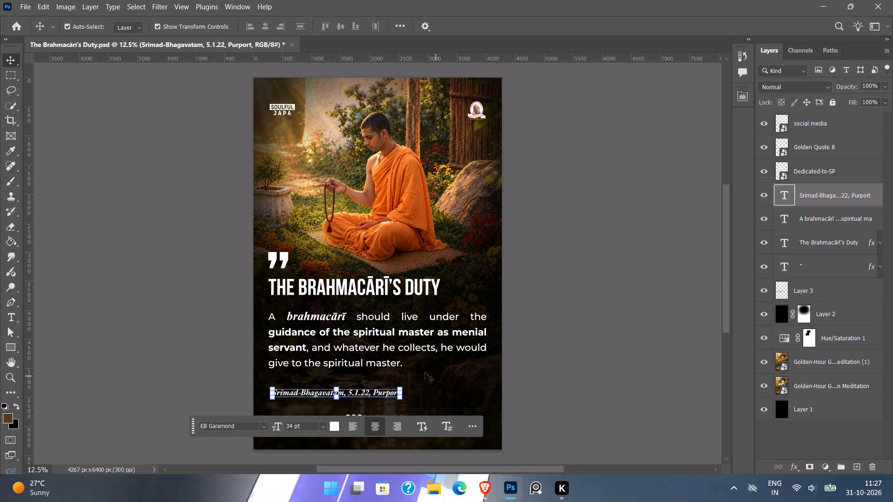
# Copy The Gift from Goloka quote, without its reference, from the browser spreadsheet and paste it over the poster's body paragraph in Photoshop.
pyautogui.click(408, 353)
pyautogui.click(485, 488)
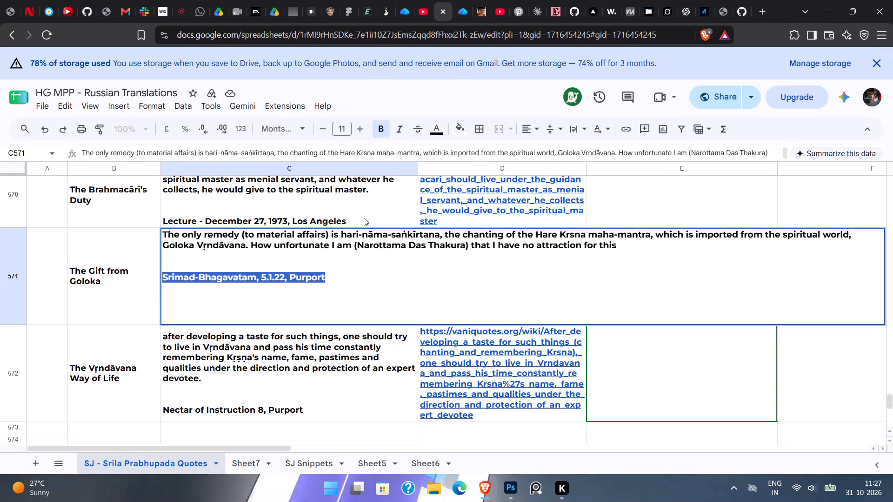
pyautogui.moveTo(629, 251); pyautogui.dragTo(134, 235)
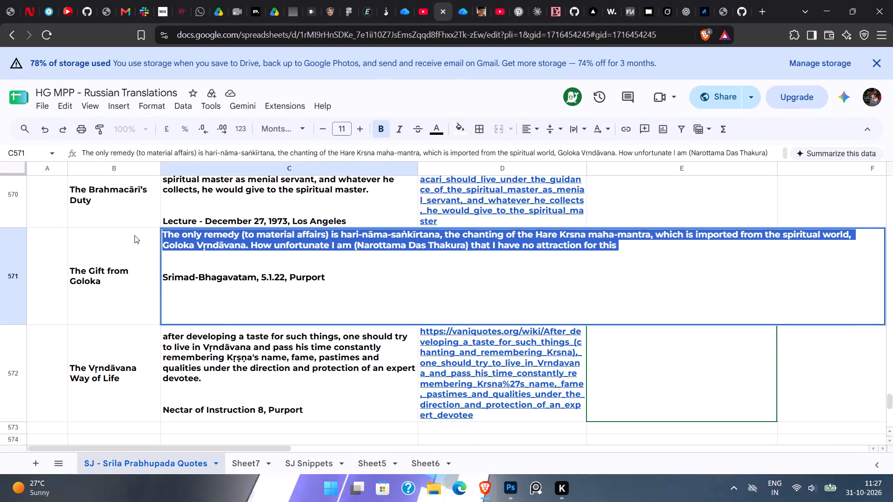
pyautogui.moveTo(134, 235); pyautogui.dragTo(134, 235)
pyautogui.hotkey('ctrl', 'c')
pyautogui.hotkey('ctrl', 'c')
pyautogui.click(508, 489)
pyautogui.doubleClick(387, 340)
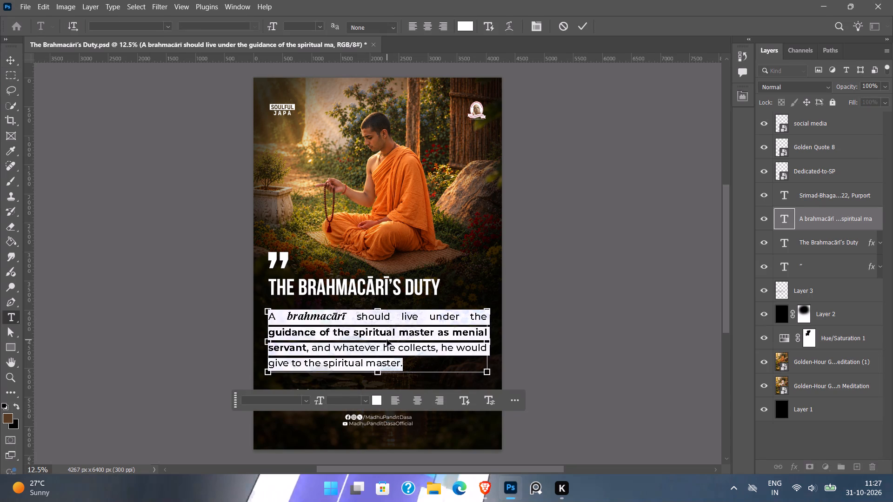
pyautogui.hotkey('ctrl', 'v')
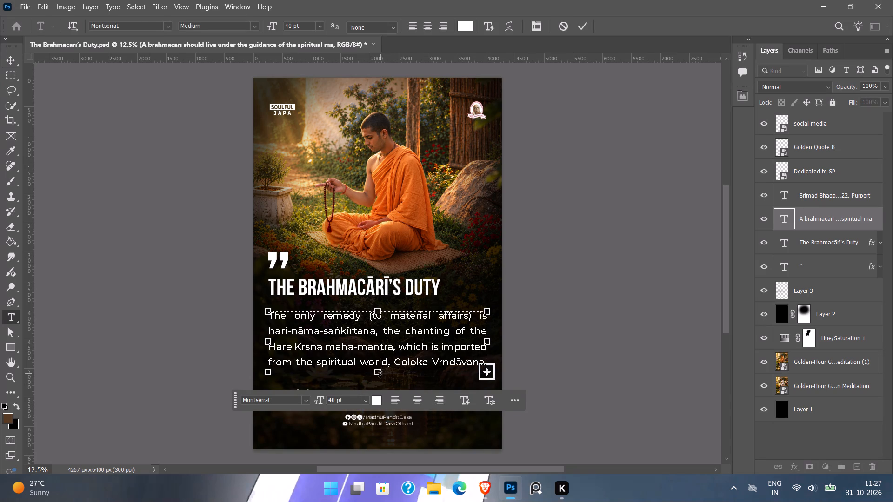
# Extend the quote's text box downward to about 1570 px high so the whole quote fits.
pyautogui.moveTo(380, 374); pyautogui.dragTo(383, 406)
pyautogui.moveTo(379, 371); pyautogui.dragTo(378, 392)
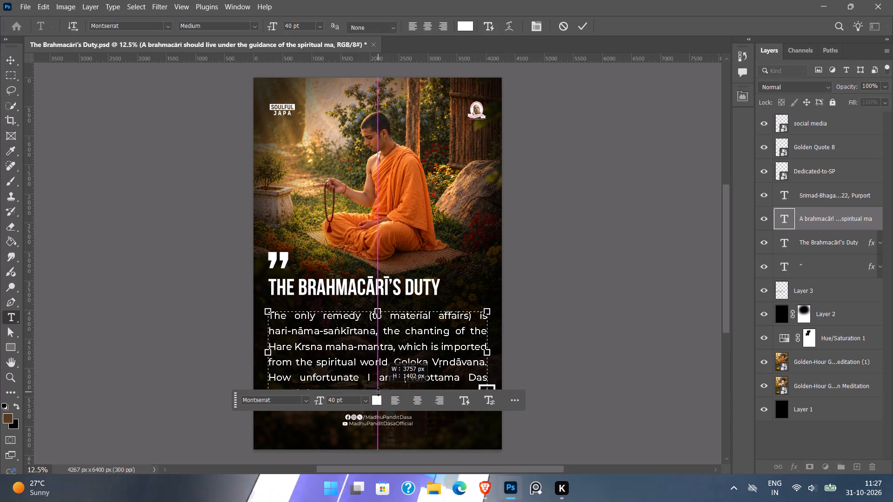
pyautogui.moveTo(378, 392); pyautogui.dragTo(387, 429)
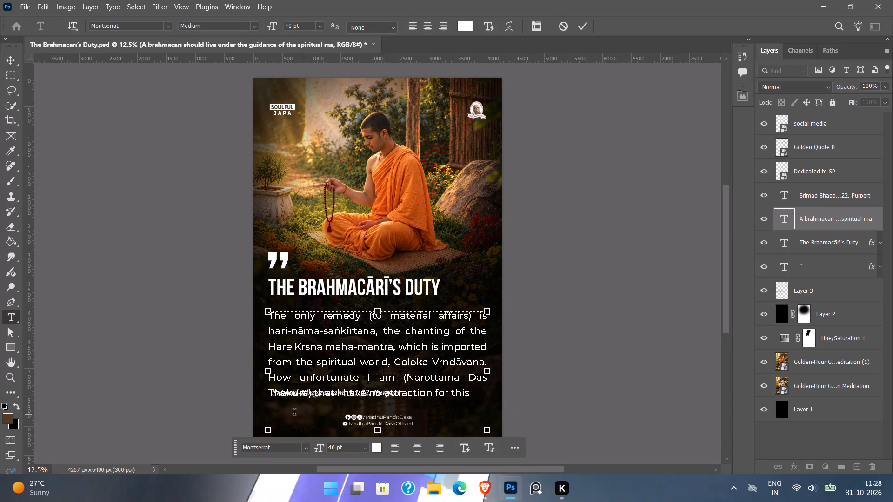
pyautogui.moveTo(380, 427); pyautogui.dragTo(379, 400)
pyautogui.click(579, 348)
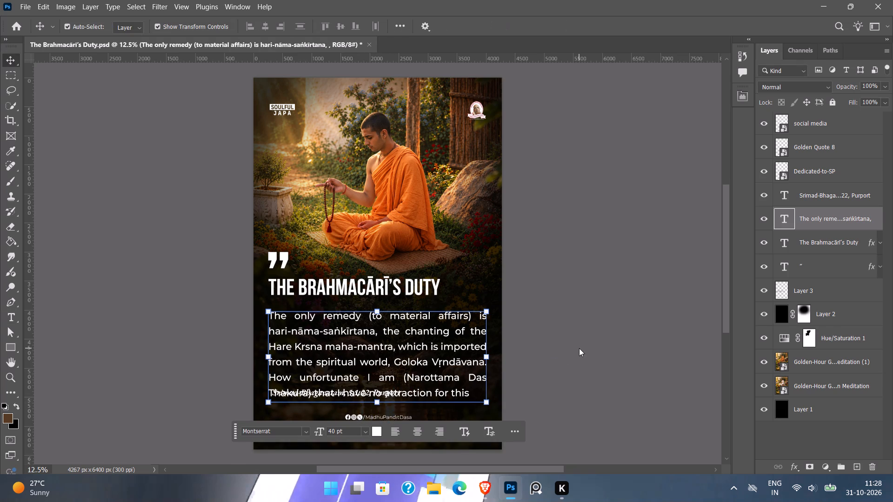
# Move the quote paragraph, title and quotation mark up together until the paragraph clears the Srimad-Bhagavatam reference line.
pyautogui.keyDown('shift'); pyautogui.click(422, 288); pyautogui.keyUp('shift')
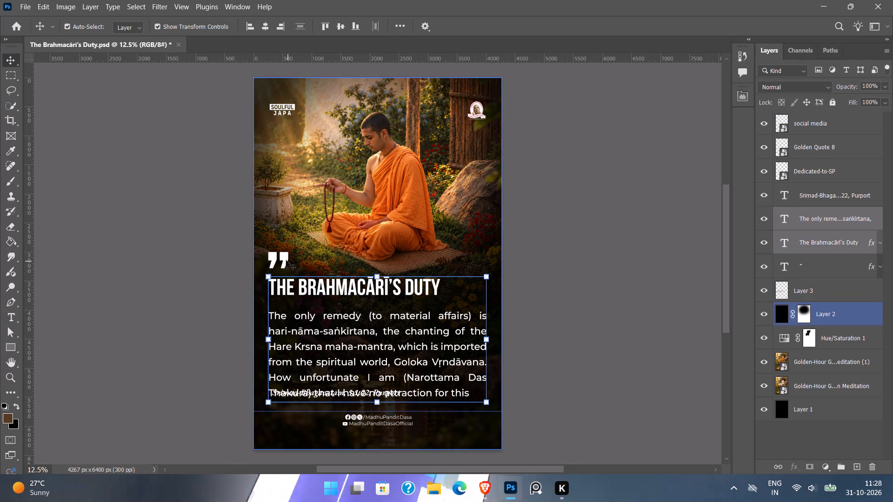
pyautogui.keyDown('shift'); pyautogui.click(284, 259); pyautogui.keyUp('shift')
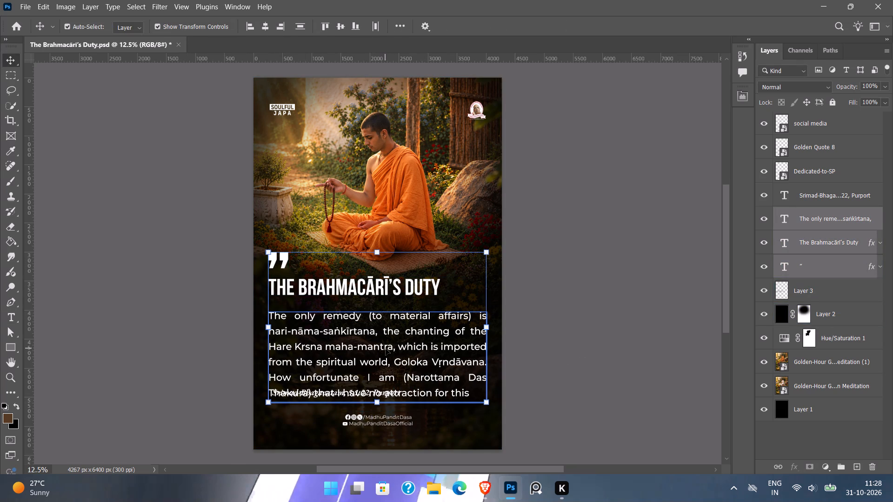
pyautogui.press('Up')
pyautogui.press('Up')
pyautogui.press('Up')
pyautogui.press('Up')
pyautogui.press('Up')
pyautogui.press('Up')
pyautogui.press('Up')
pyautogui.press('Up')
pyautogui.press('Up')
pyautogui.press('Up')
pyautogui.press('Up')
pyautogui.press('Up')
pyautogui.press('Up')
pyautogui.press('Up')
pyautogui.press('Up')
pyautogui.press('Up')
pyautogui.press('Up')
pyautogui.press('Up')
pyautogui.press('Up')
pyautogui.press('Up')
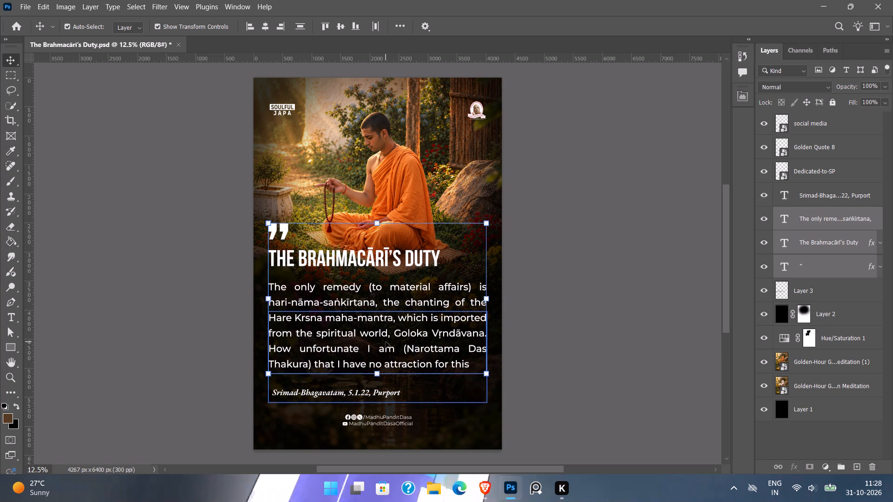
pyautogui.click(553, 360)
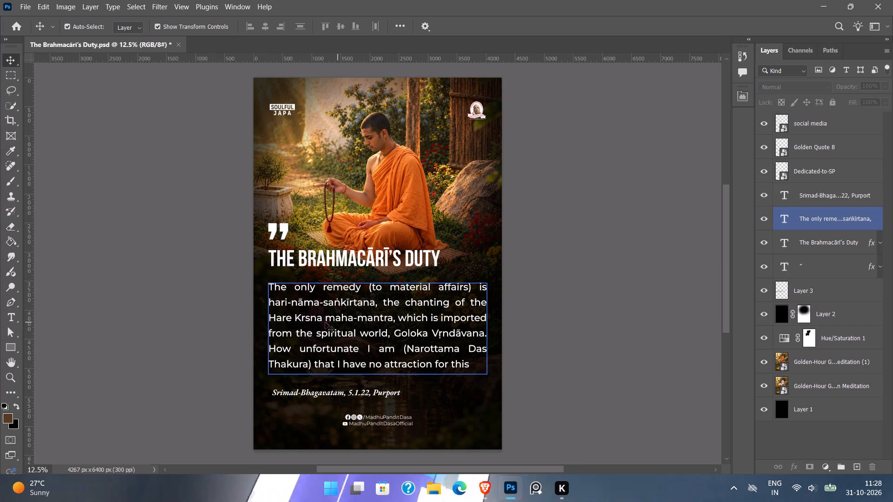
# Change the spelling of "Krsna" to "Krishna" in the quote paragraph.
pyautogui.doubleClick(317, 321)
pyautogui.moveTo(302, 320); pyautogui.dragTo(318, 326)
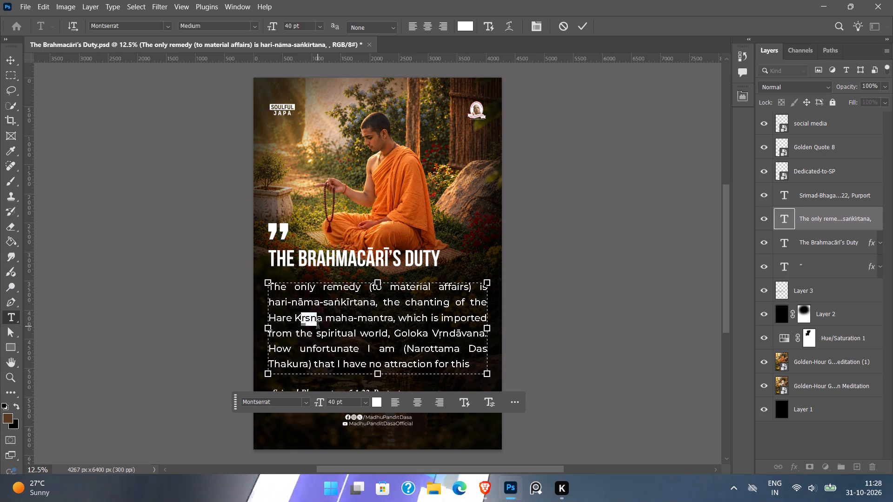
pyautogui.write('rishn')
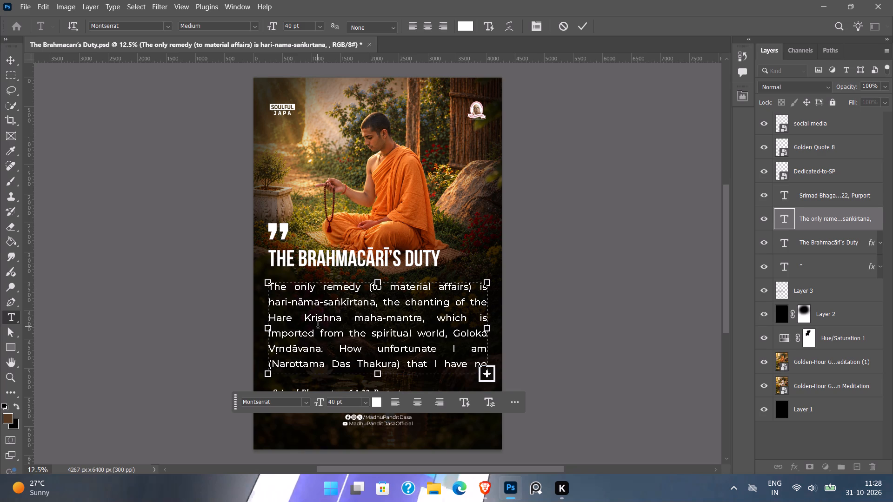
# Widen the quote's text box to about 3870 px so "imported" fits on the third line.
pyautogui.moveTo(484, 327); pyautogui.dragTo(493, 330)
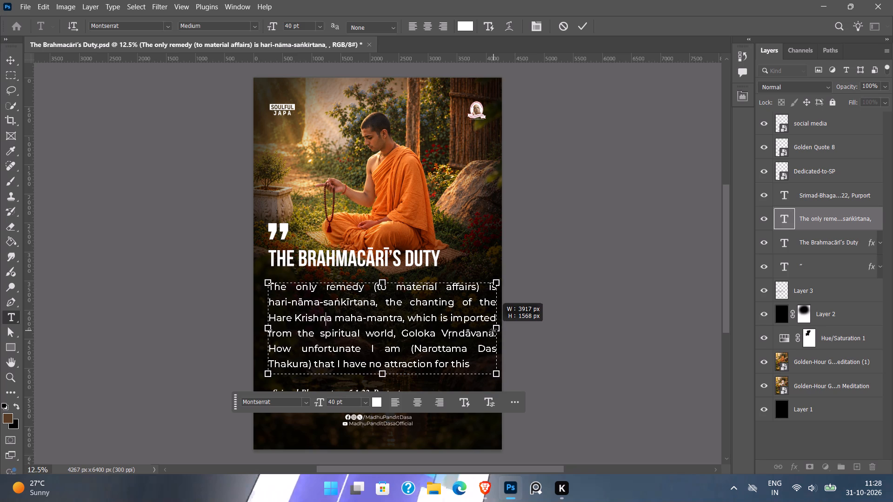
pyautogui.moveTo(493, 330); pyautogui.dragTo(491, 330)
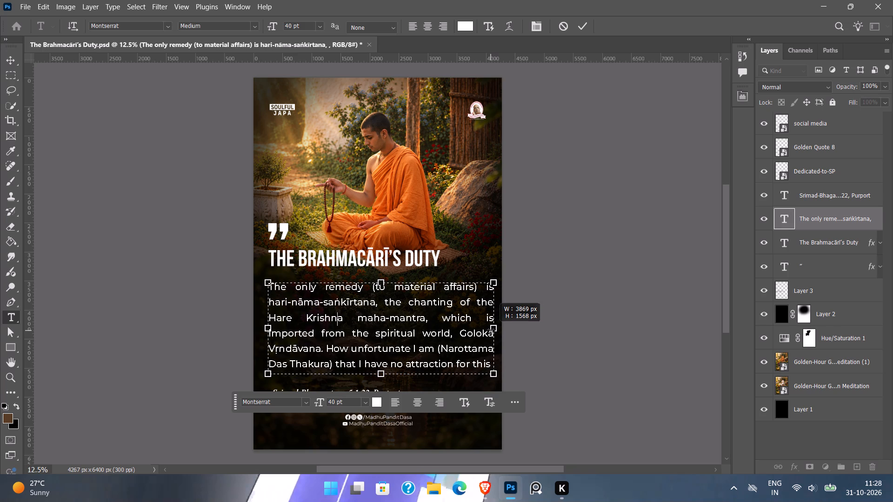
pyautogui.moveTo(491, 330); pyautogui.dragTo(491, 331)
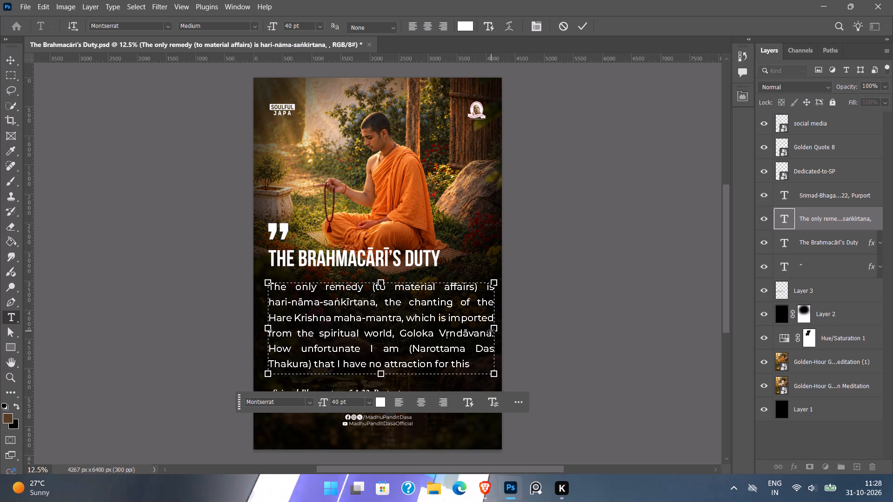
pyautogui.click(567, 332)
# Add a full stop after "attraction for this" at the end of the quote.
pyautogui.doubleClick(464, 352)
pyautogui.click(473, 368)
pyautogui.press('.')
pyautogui.press('Return')
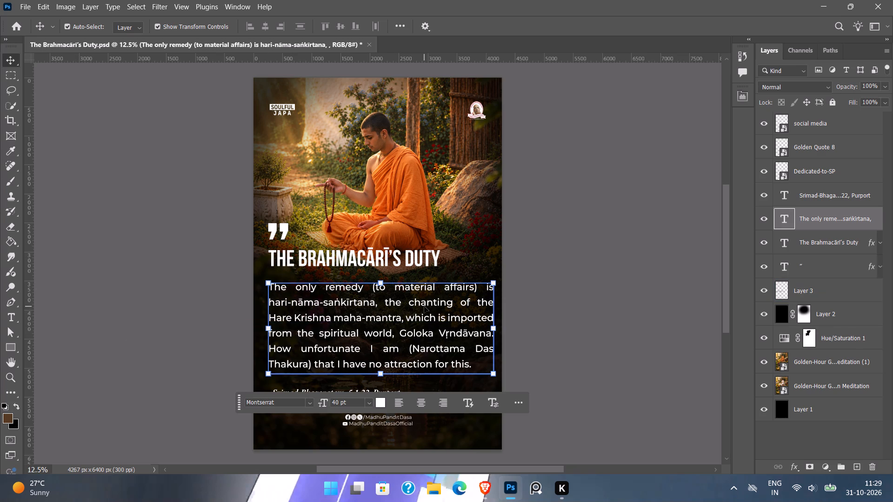
# Set "hari-nāma-saṅkīrtana," in the quote to Times New Roman Bold Italic.
pyautogui.doubleClick(338, 308)
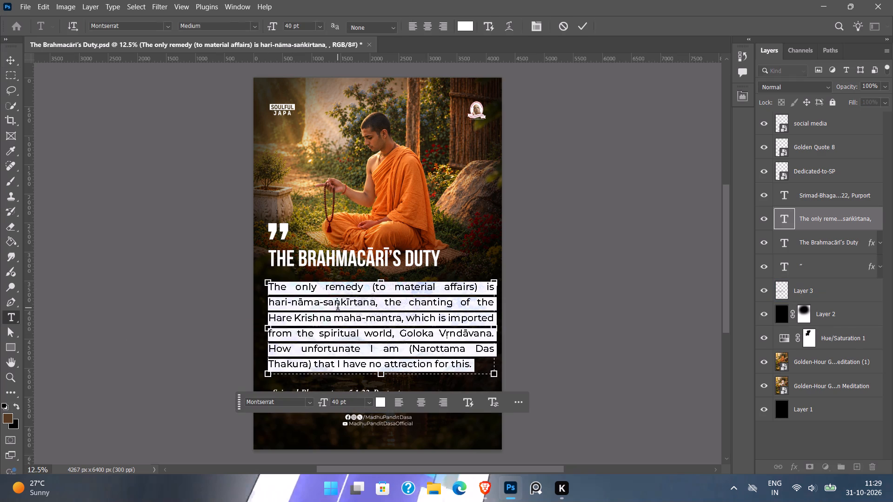
pyautogui.moveTo(378, 306); pyautogui.dragTo(230, 305)
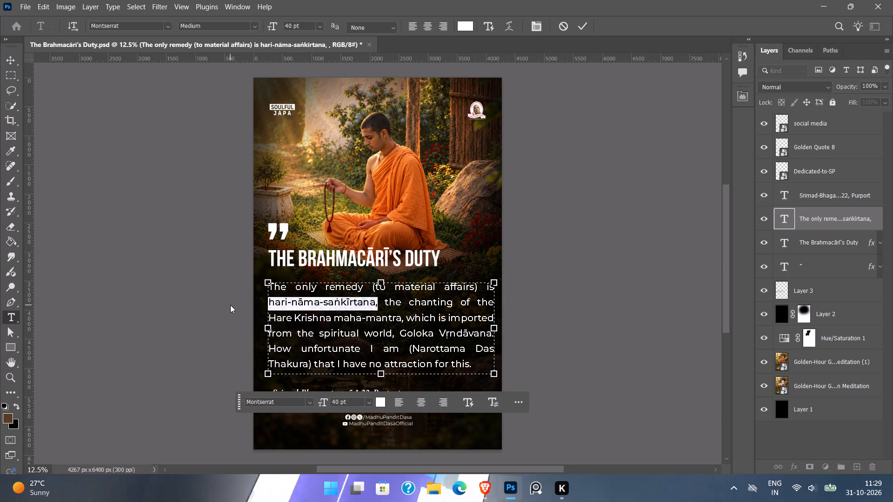
pyautogui.click(743, 99)
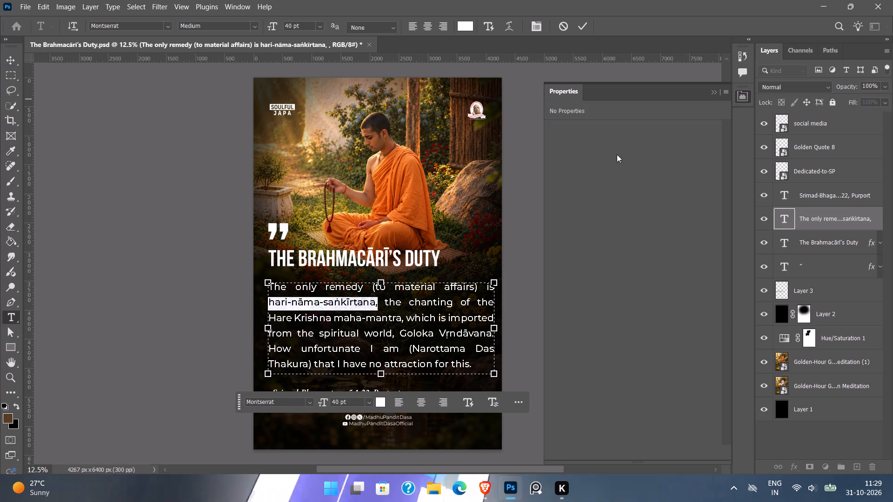
pyautogui.click(654, 160)
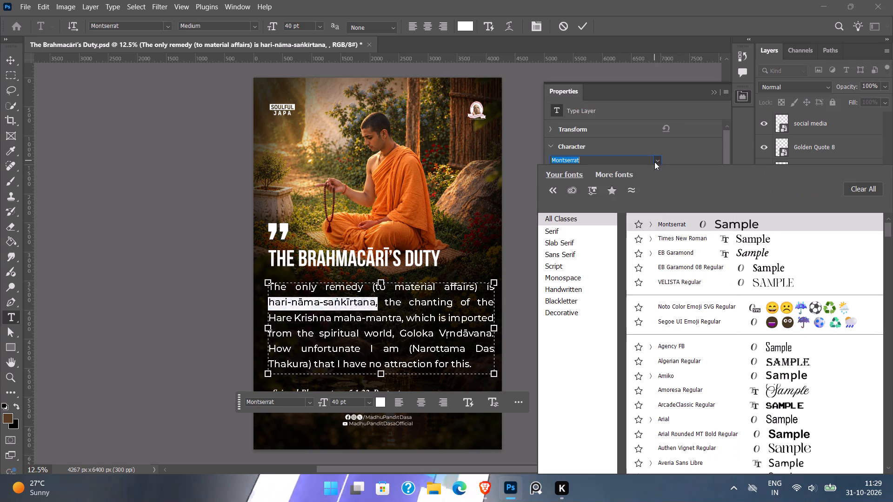
pyautogui.click(652, 239)
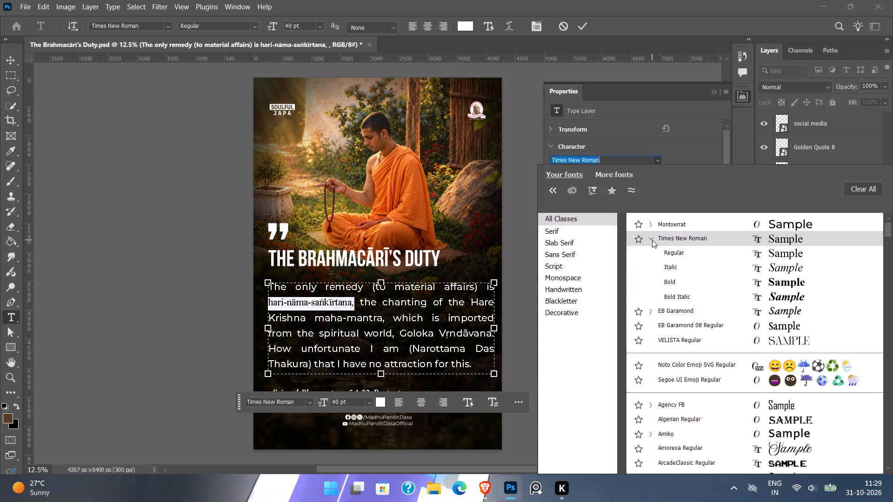
pyautogui.click(778, 299)
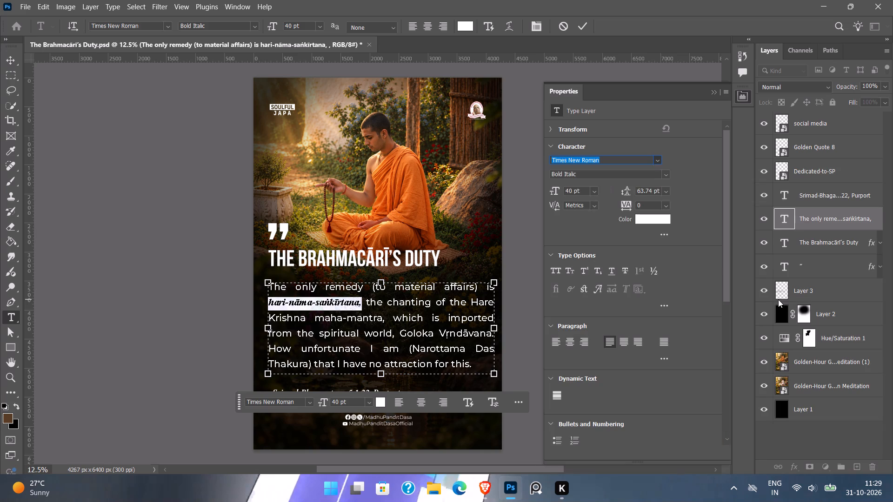
# Set the font size of "hari-nāma-saṅkīrtana," in the quote paragraph to 50 pt.
pyautogui.moveTo(572, 186); pyautogui.dragTo(567, 186)
pyautogui.click(573, 198)
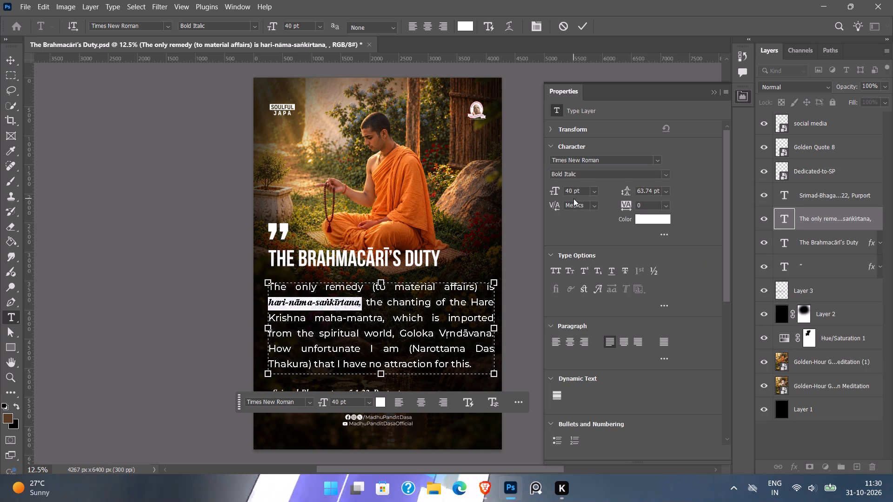
pyautogui.doubleClick(583, 191)
pyautogui.tripleClick(583, 191)
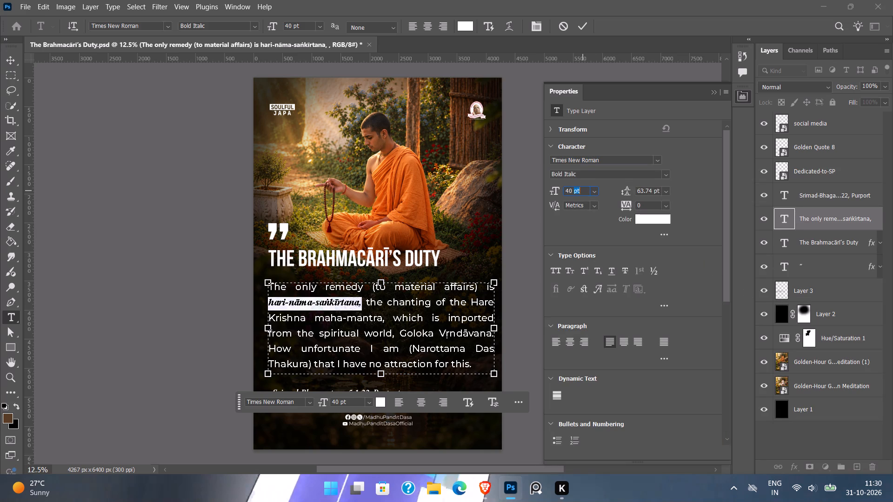
pyautogui.click(583, 191)
pyautogui.moveTo(583, 191); pyautogui.dragTo(556, 190)
pyautogui.press('5')
pyautogui.press('Return')
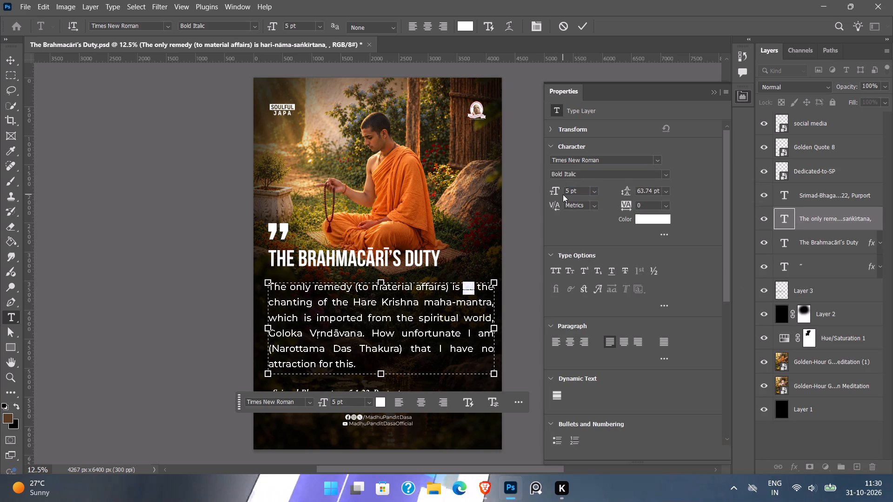
pyautogui.moveTo(580, 191); pyautogui.dragTo(552, 188)
pyautogui.write('50')
pyautogui.press('Return')
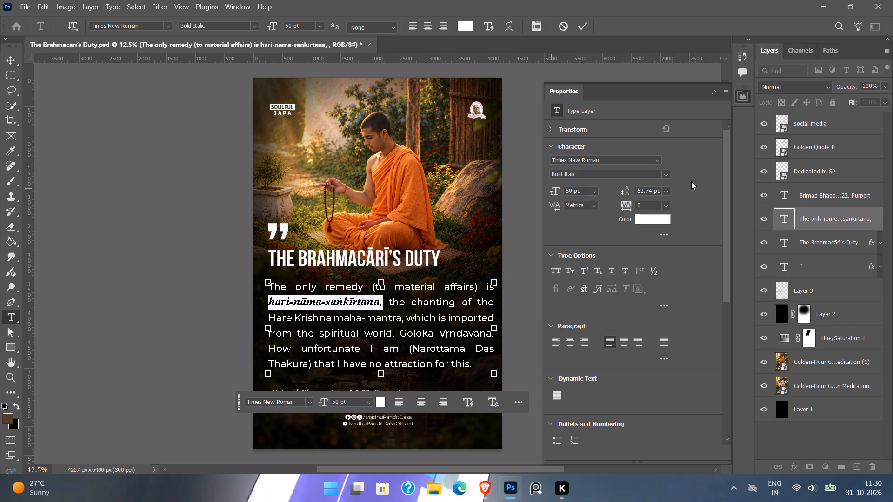
pyautogui.click(128, 343)
pyautogui.click(148, 346)
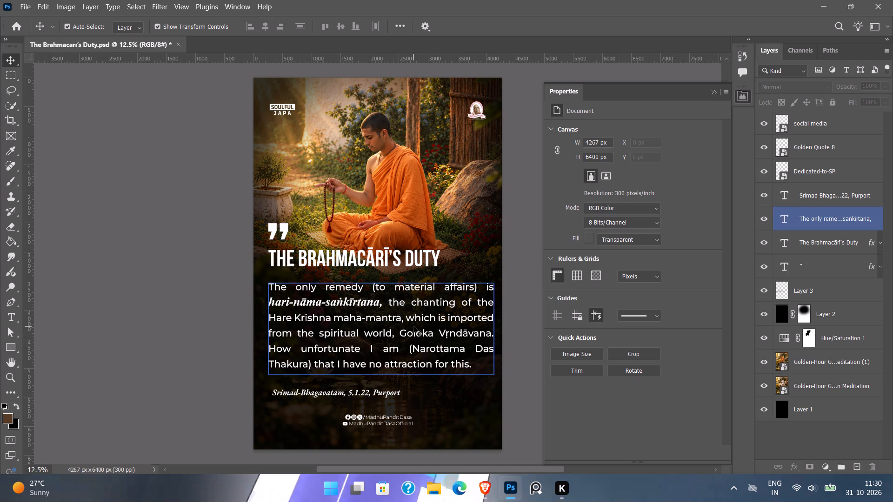
# Set "Hare Krishna maha-mantra" in the quote paragraph to Montserrat Bold.
pyautogui.doubleClick(339, 316)
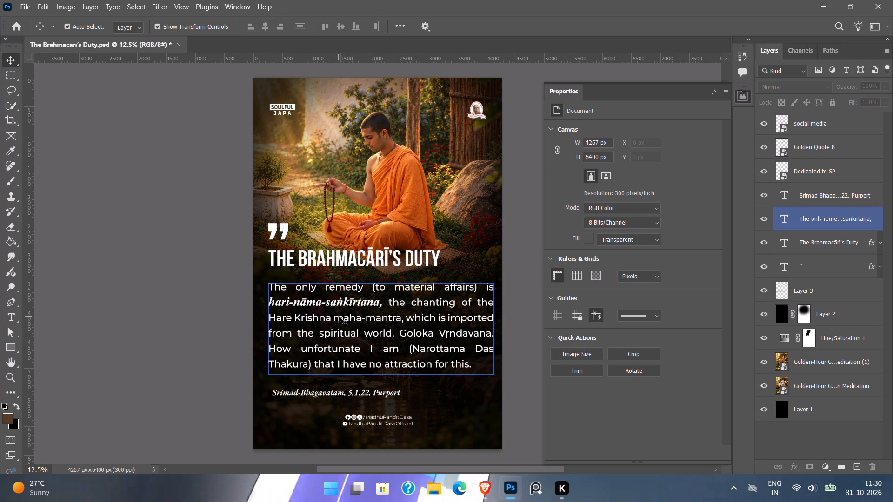
pyautogui.click(332, 325)
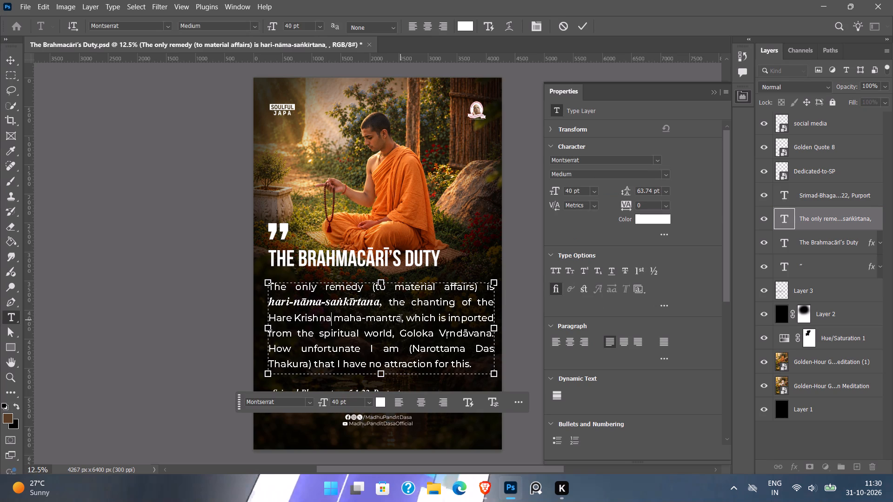
pyautogui.moveTo(401, 321); pyautogui.dragTo(247, 321)
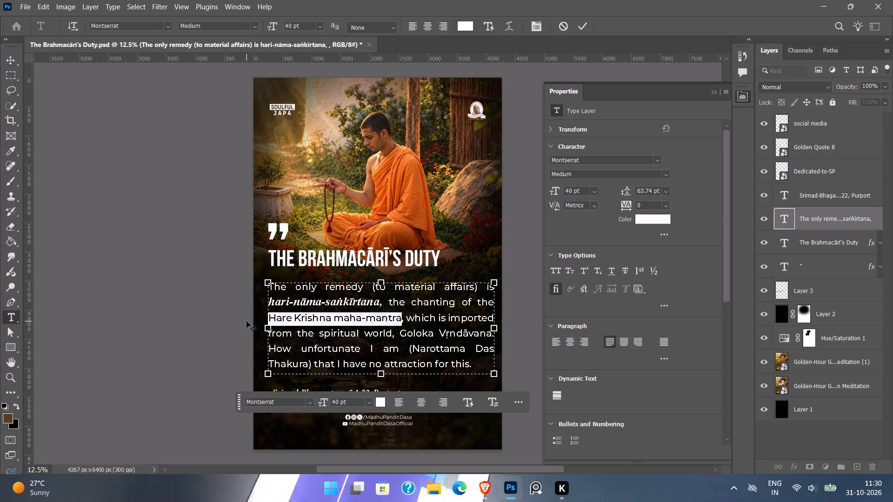
pyautogui.click(662, 175)
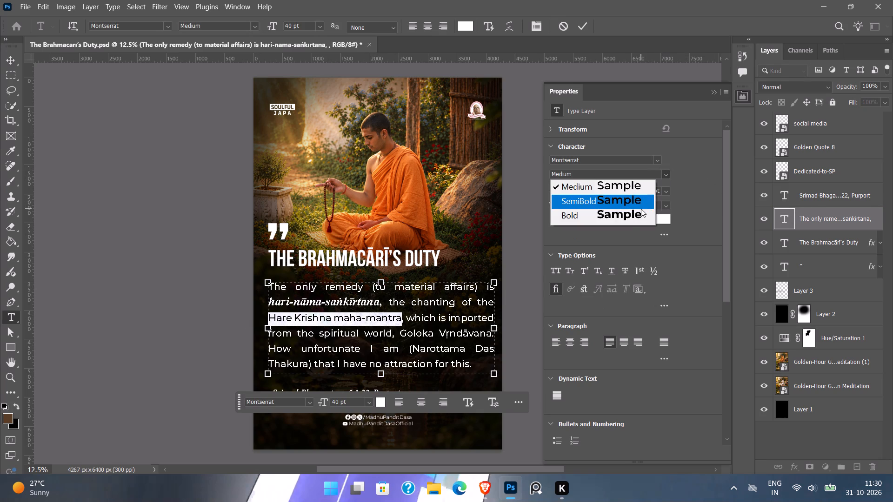
pyautogui.click(641, 209)
pyautogui.click(668, 170)
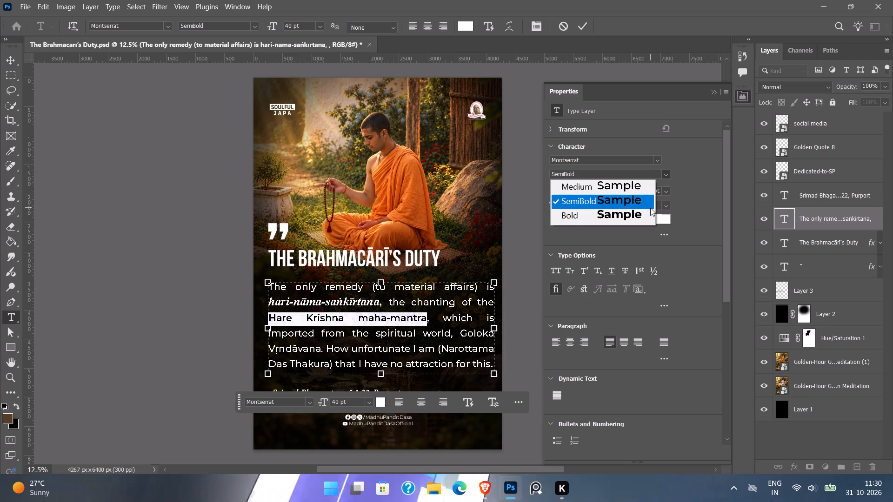
pyautogui.click(649, 215)
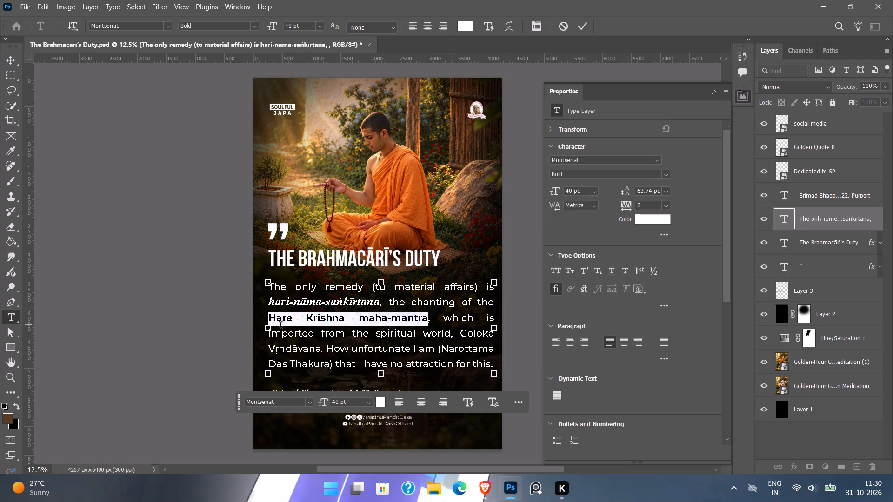
pyautogui.click(173, 336)
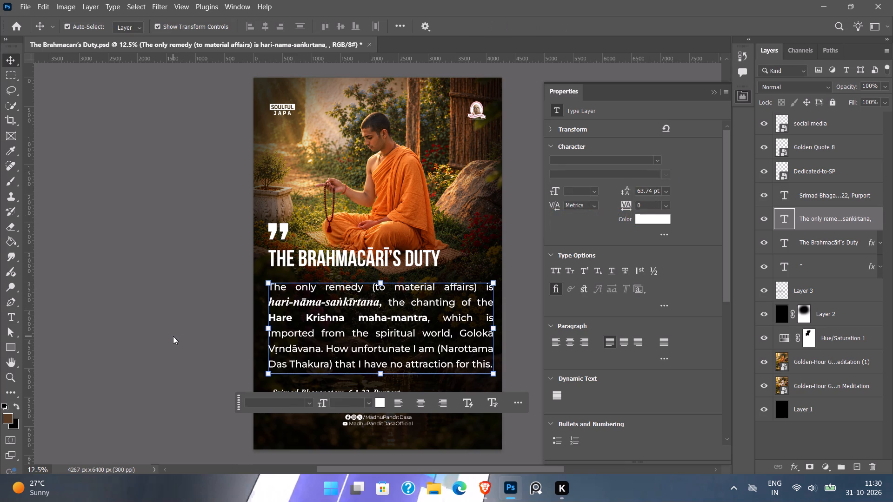
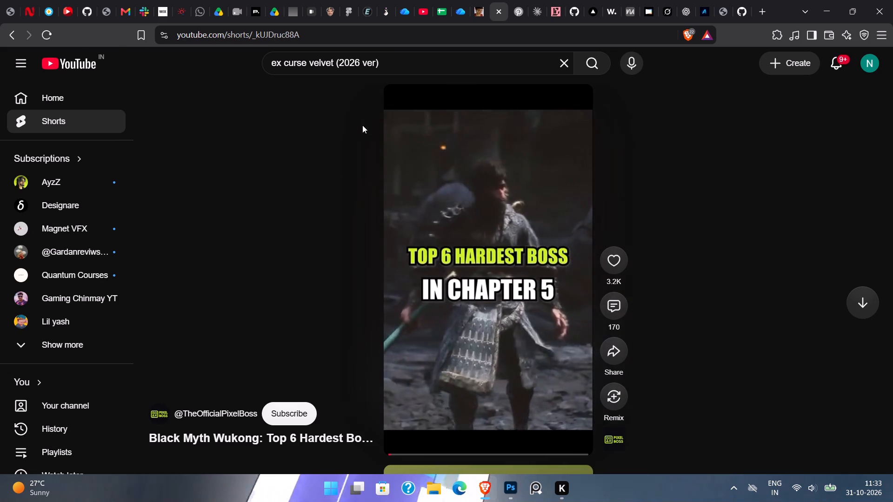
# Return from the open Short to the YouTube home feed and browse the recommended videos.
pyautogui.click(7, 39)
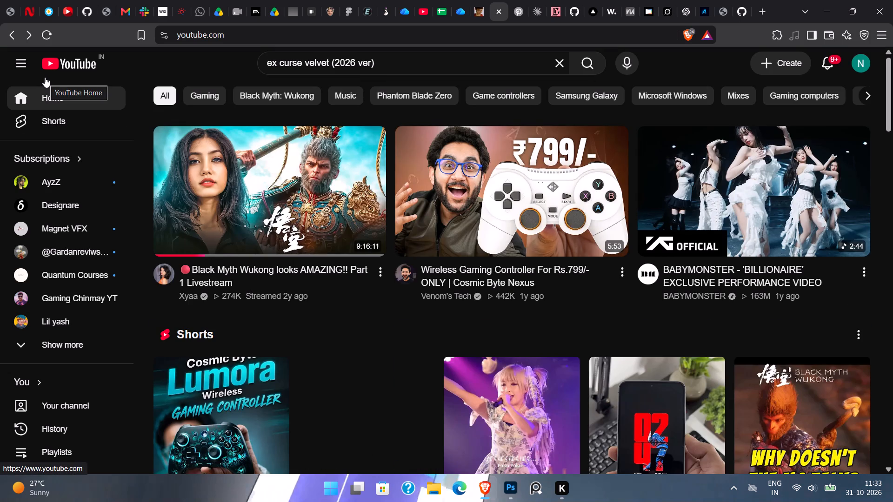
pyautogui.scroll(-3, 610, 314)
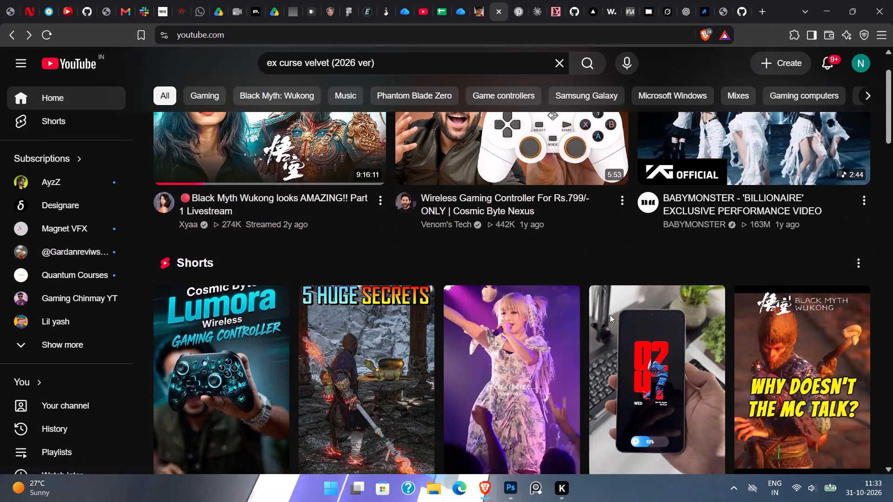
pyautogui.scroll(-6, 610, 315)
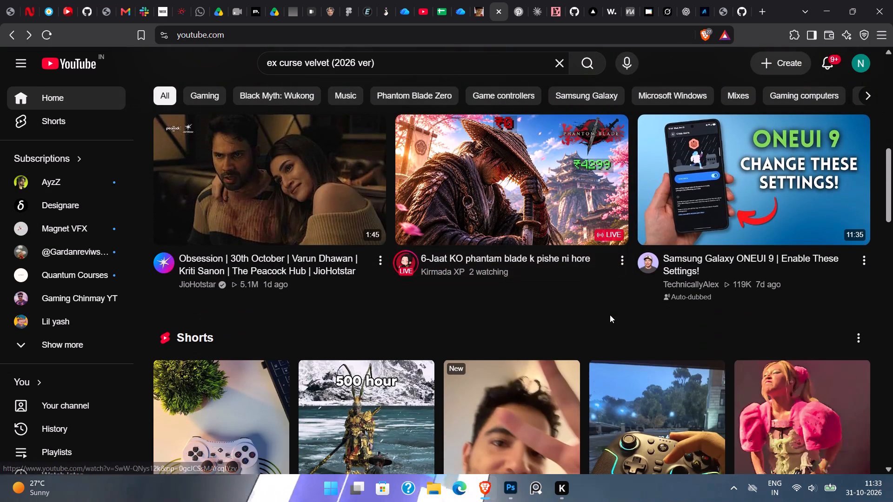
pyautogui.scroll(-4, 610, 315)
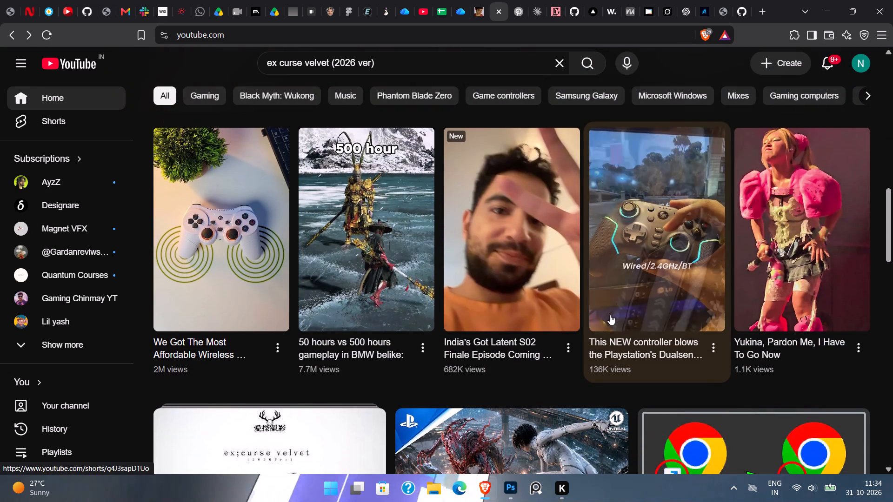
pyautogui.scroll(-4, 610, 315)
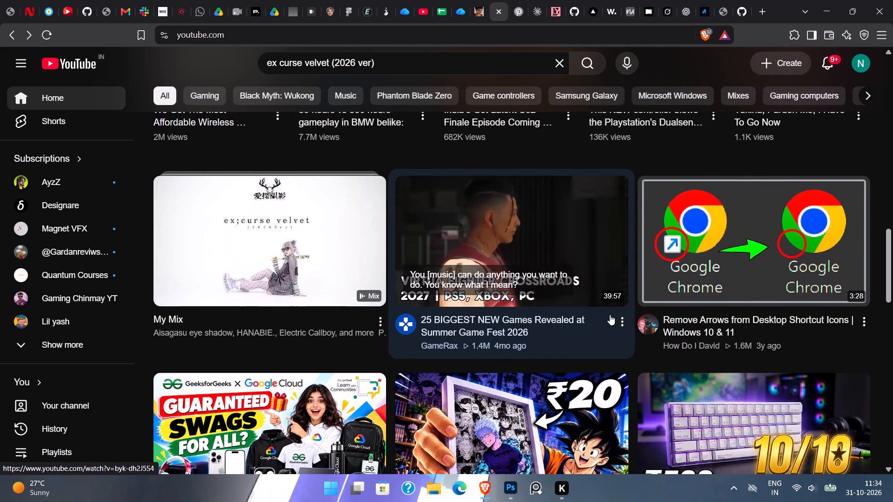
pyautogui.scroll(-7, 610, 315)
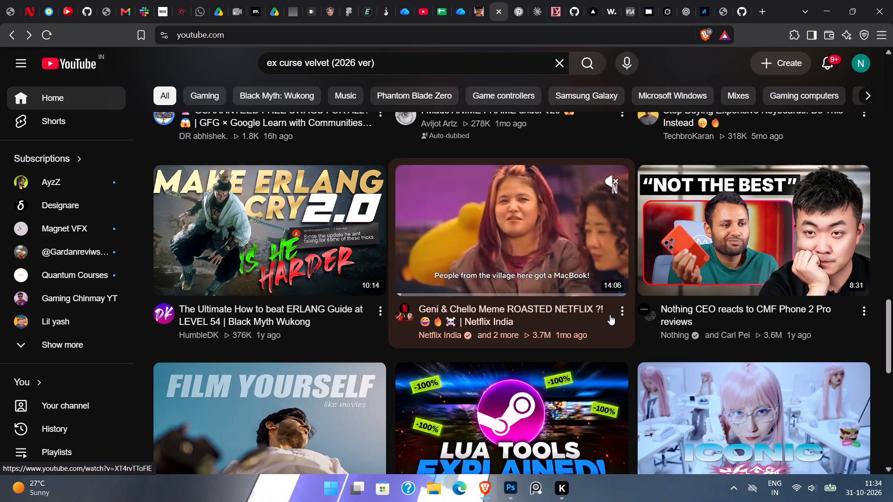
pyautogui.scroll(-3, 610, 315)
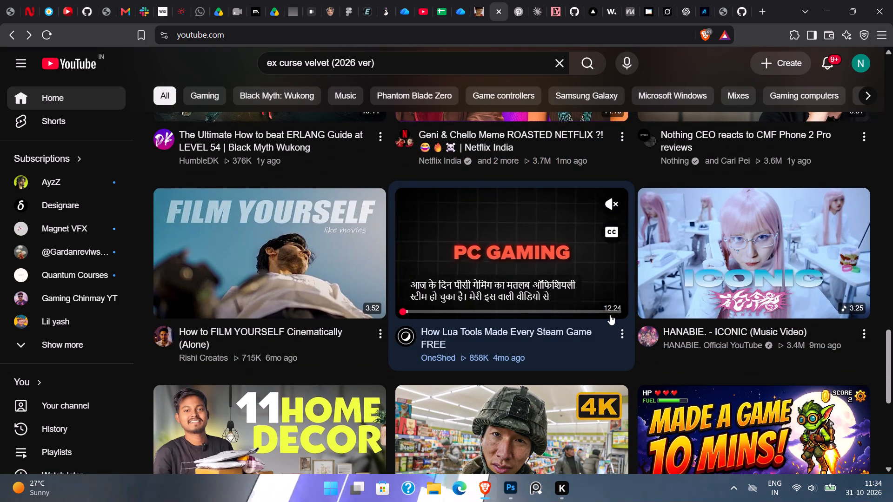
pyautogui.scroll(-4, 610, 315)
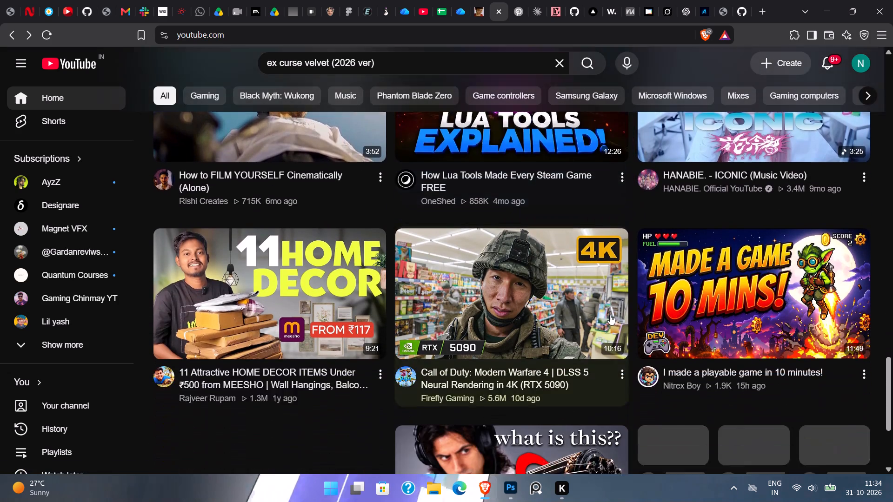
pyautogui.scroll(-3, 610, 315)
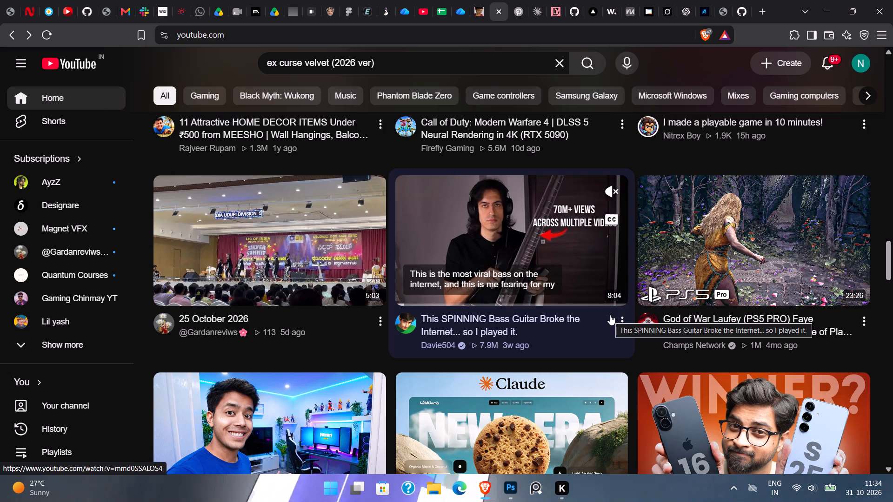
pyautogui.scroll(-4, 610, 315)
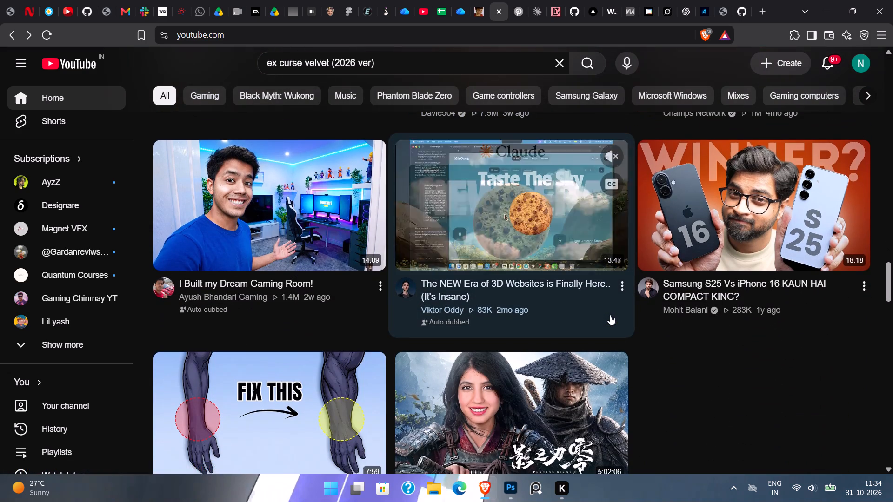
pyautogui.scroll(-7, 610, 315)
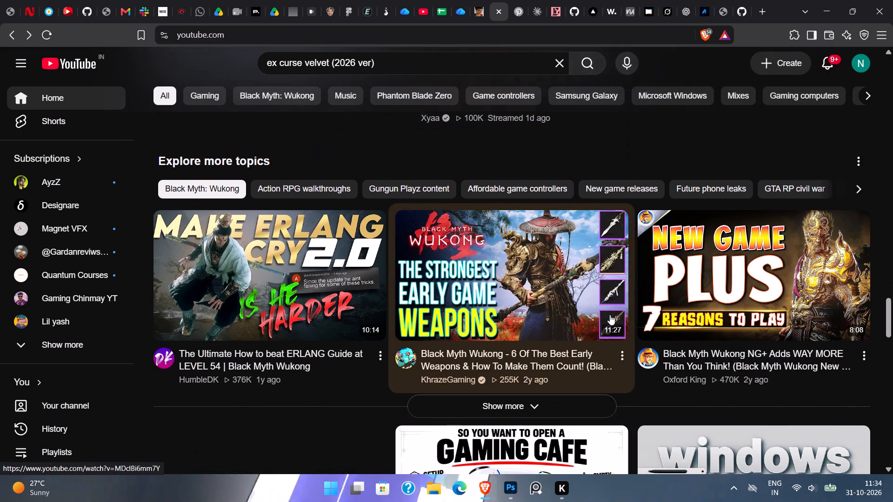
pyautogui.scroll(-2, 610, 315)
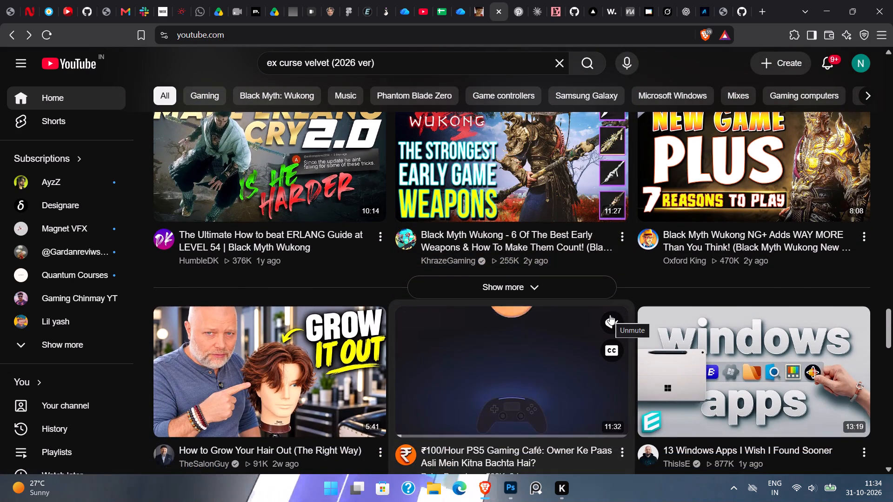
pyautogui.scroll(1, 610, 315)
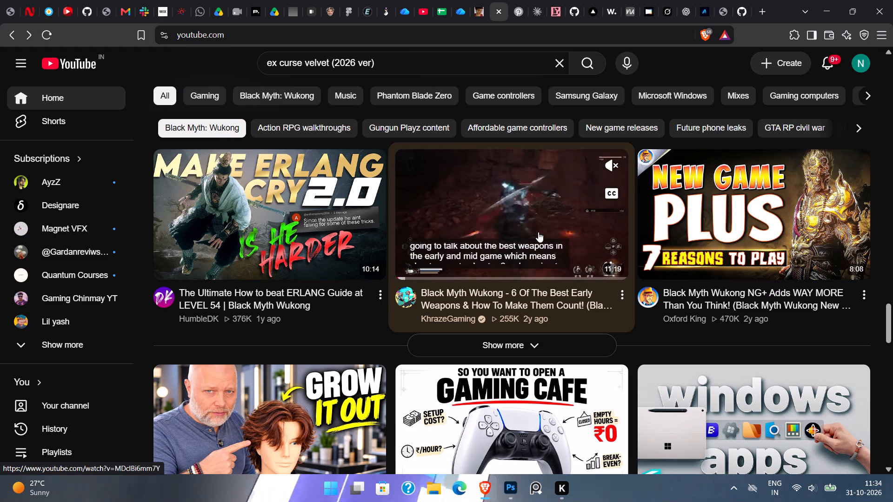
pyautogui.scroll(-2, 529, 232)
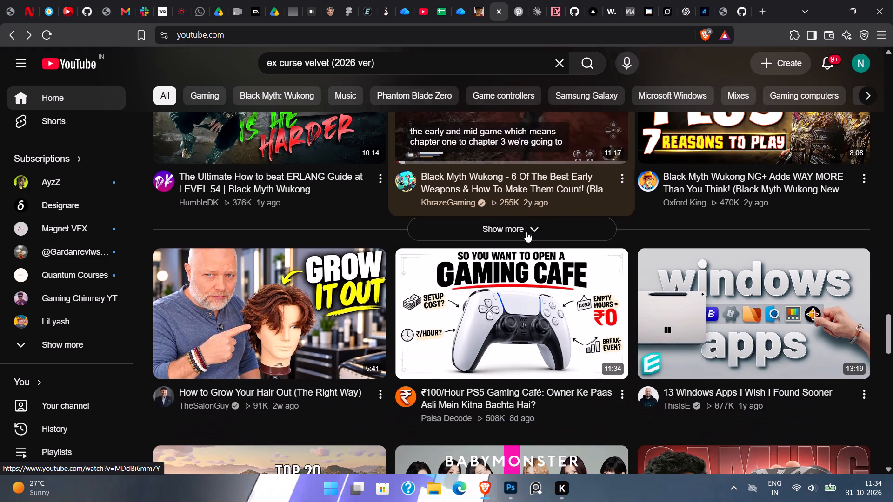
pyautogui.scroll(-3, 526, 232)
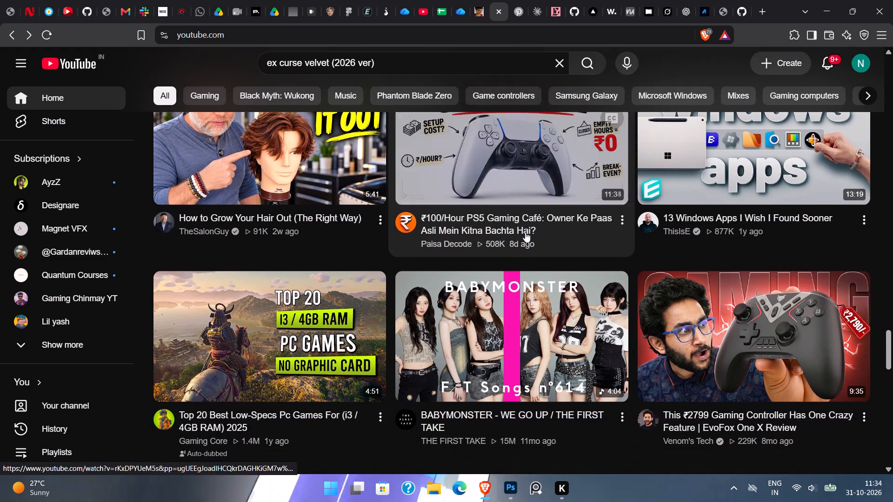
pyautogui.scroll(-2, 525, 232)
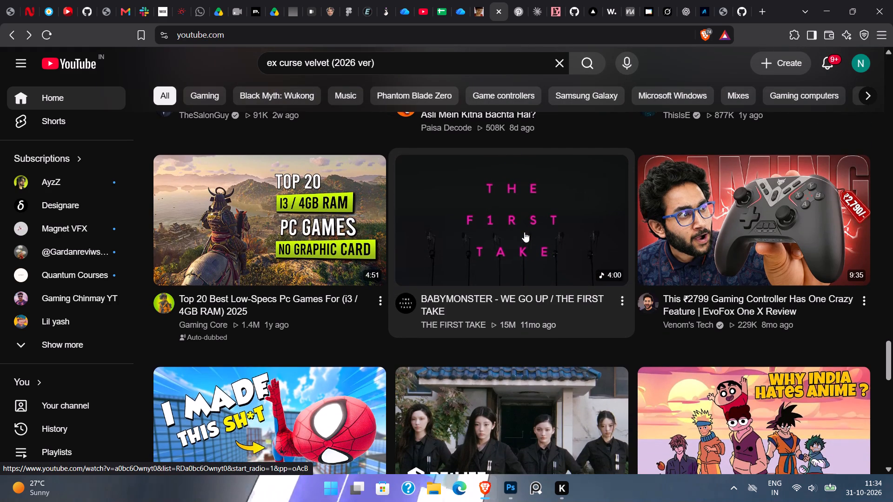
pyautogui.scroll(-3, 524, 232)
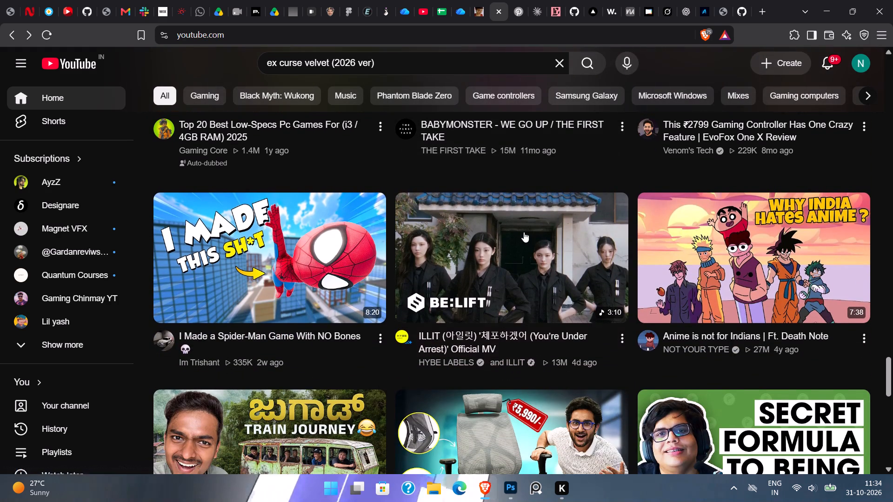
pyautogui.scroll(-3, 524, 232)
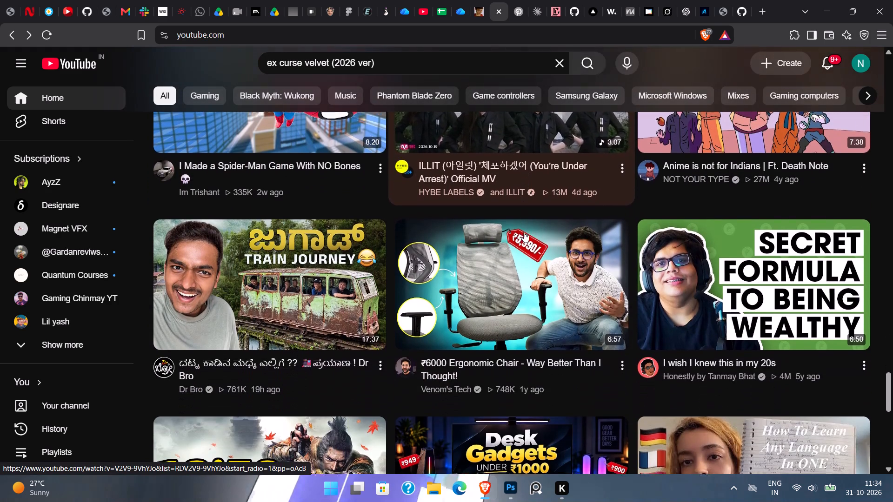
pyautogui.scroll(-5, 524, 232)
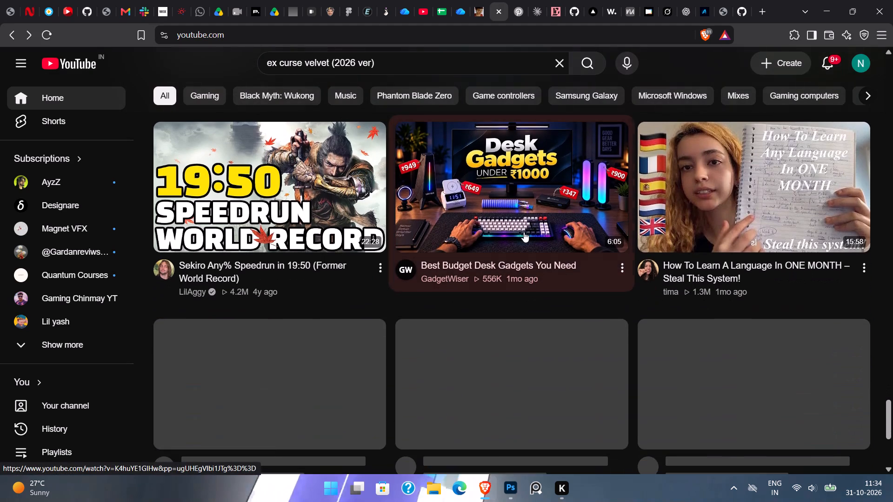
pyautogui.scroll(-4, 524, 232)
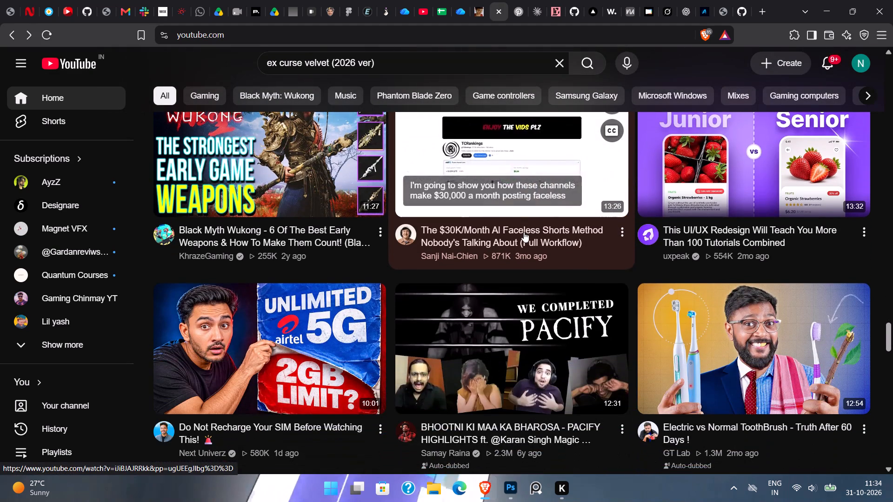
pyautogui.scroll(-4, 524, 232)
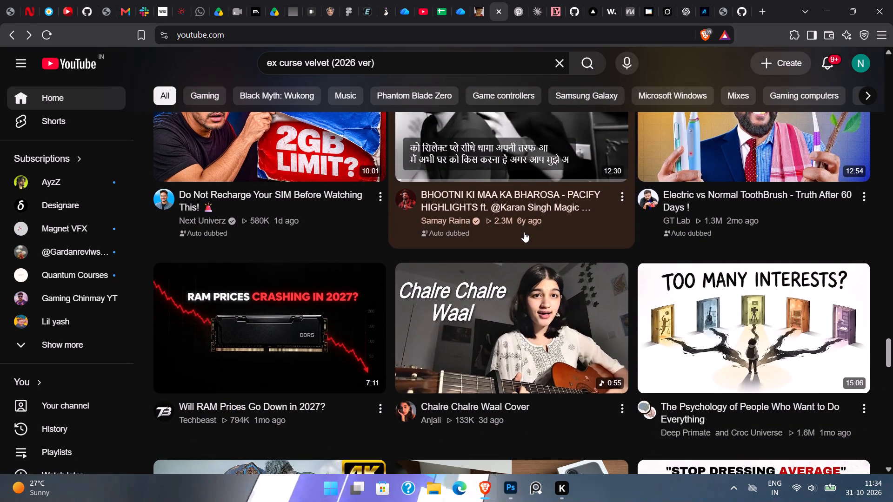
pyautogui.scroll(-4, 524, 232)
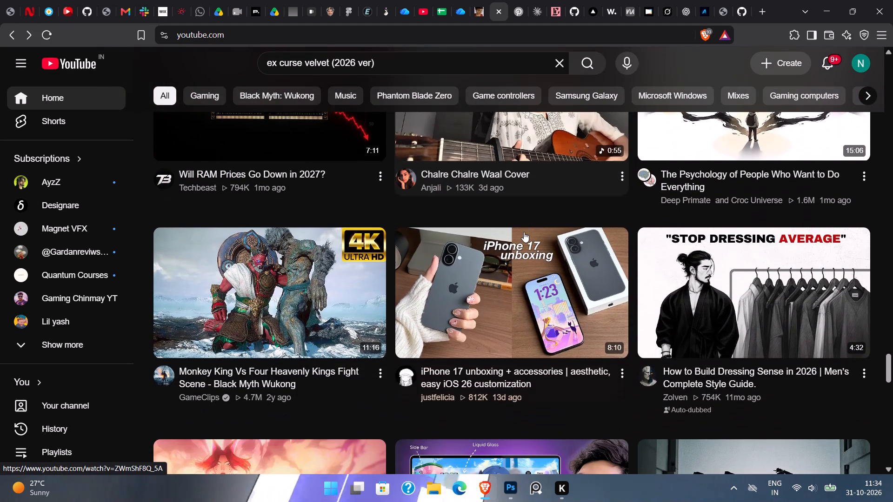
pyautogui.scroll(-5, 524, 232)
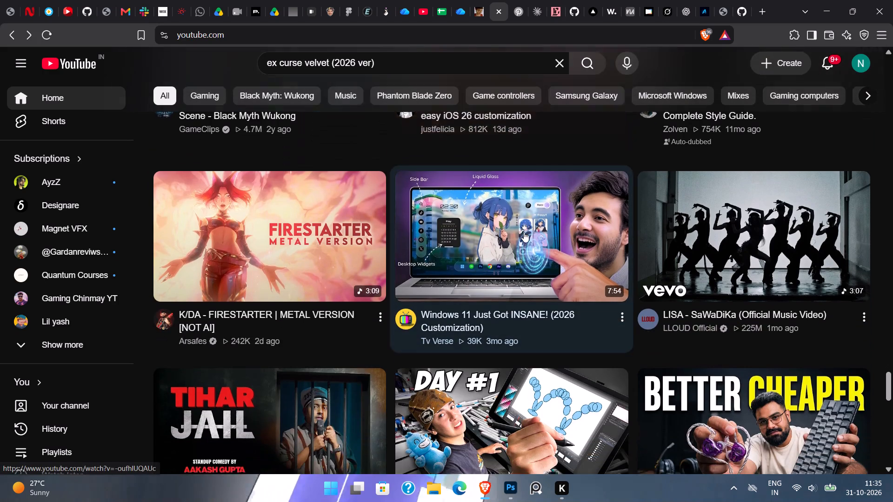
pyautogui.scroll(-7, 524, 232)
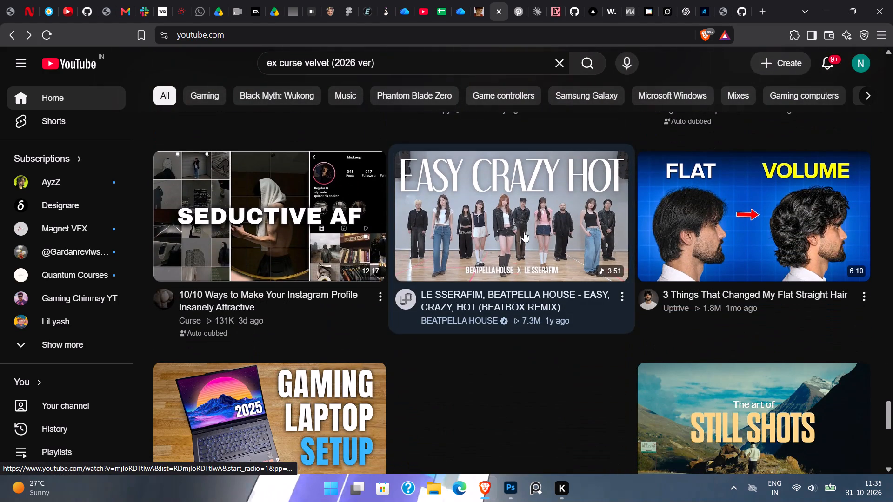
pyautogui.scroll(-7, 524, 232)
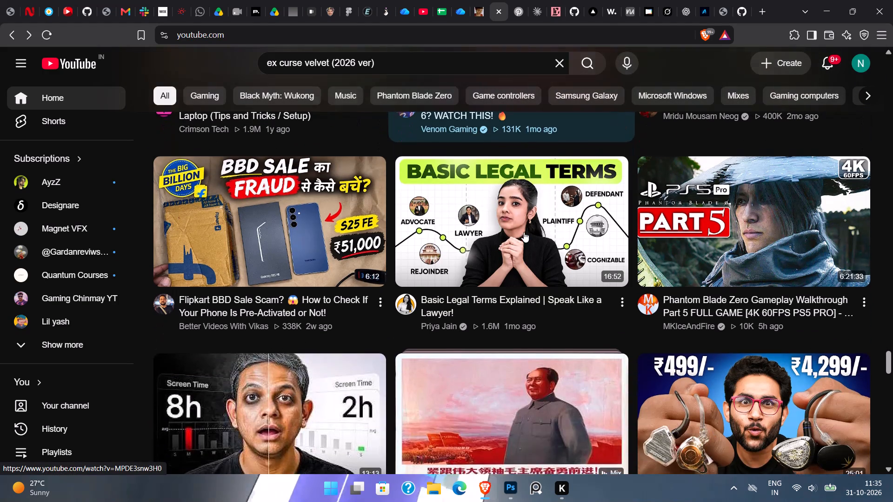
pyautogui.scroll(-6, 524, 232)
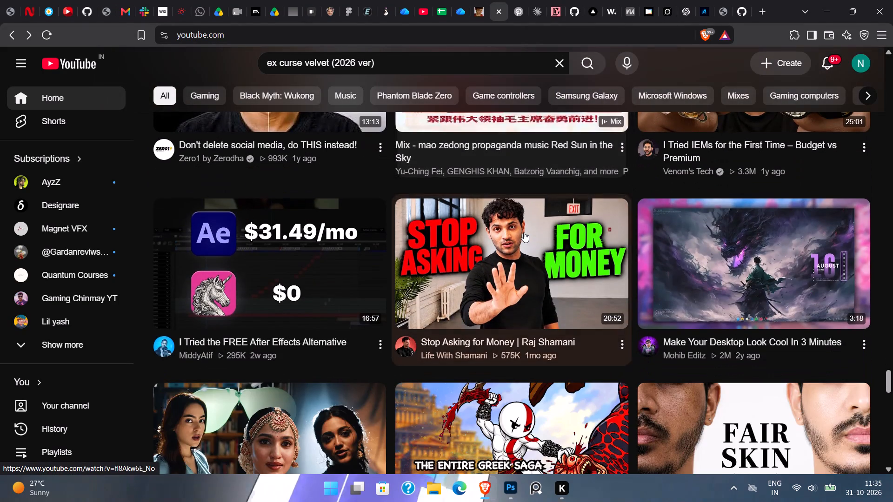
pyautogui.scroll(-8, 524, 232)
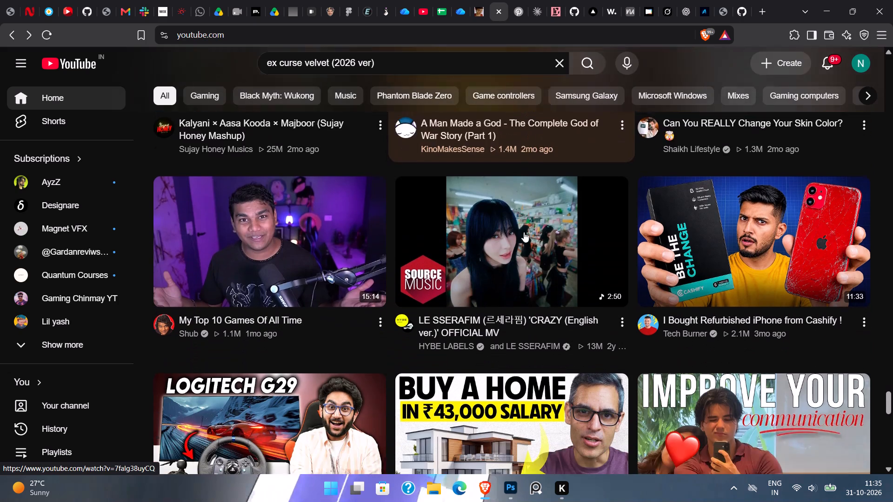
pyautogui.scroll(-1, 524, 232)
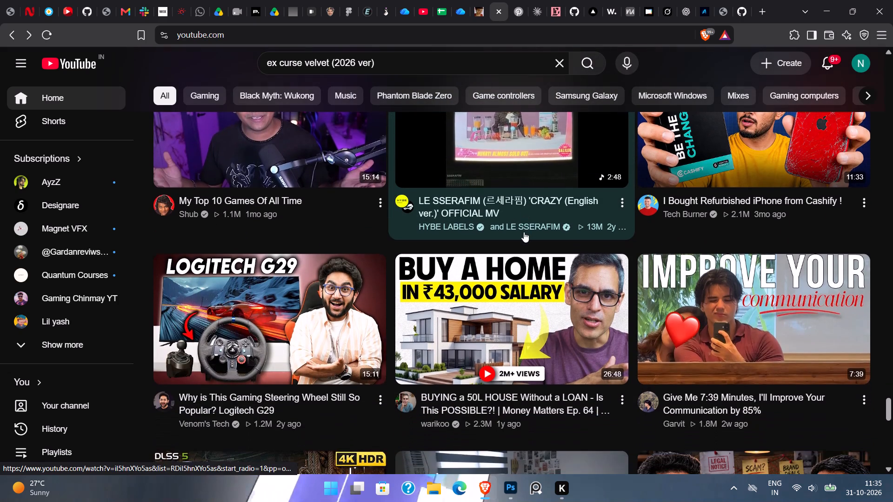
pyautogui.scroll(2, 524, 232)
pyautogui.scroll(-3, 524, 232)
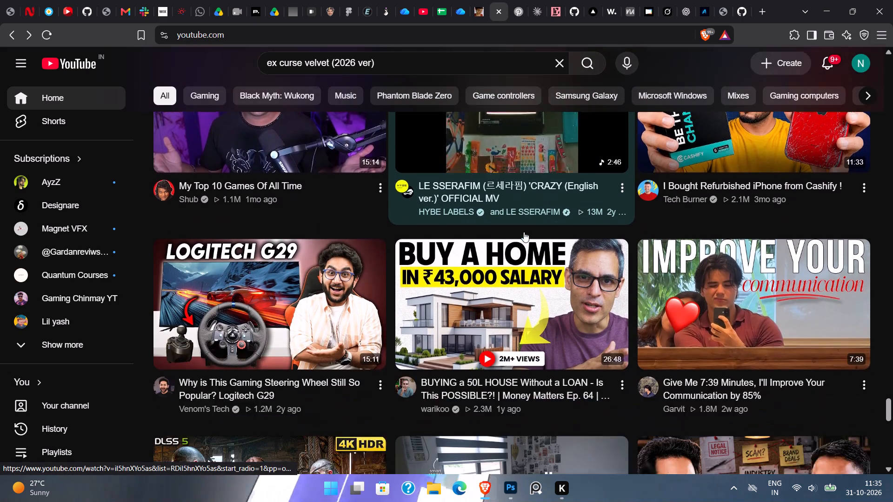
pyautogui.scroll(-2, 524, 232)
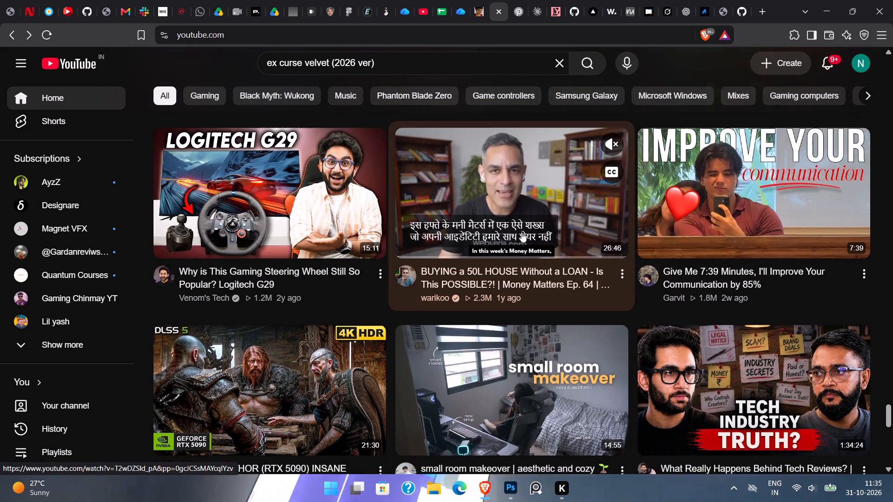
pyautogui.scroll(-5, 521, 232)
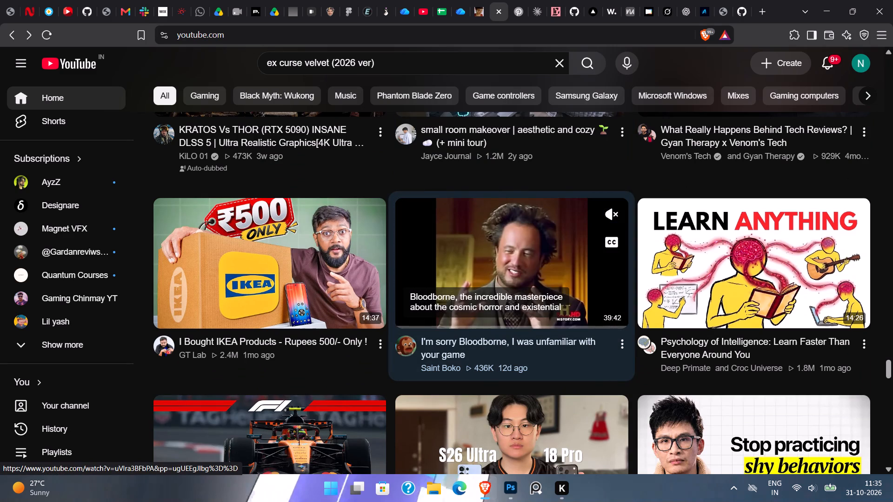
pyautogui.scroll(-3, 521, 232)
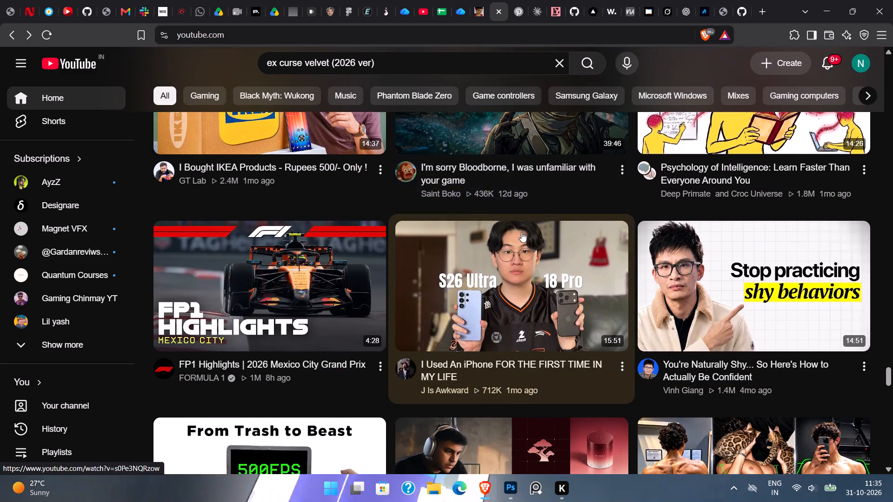
pyautogui.scroll(-4, 521, 232)
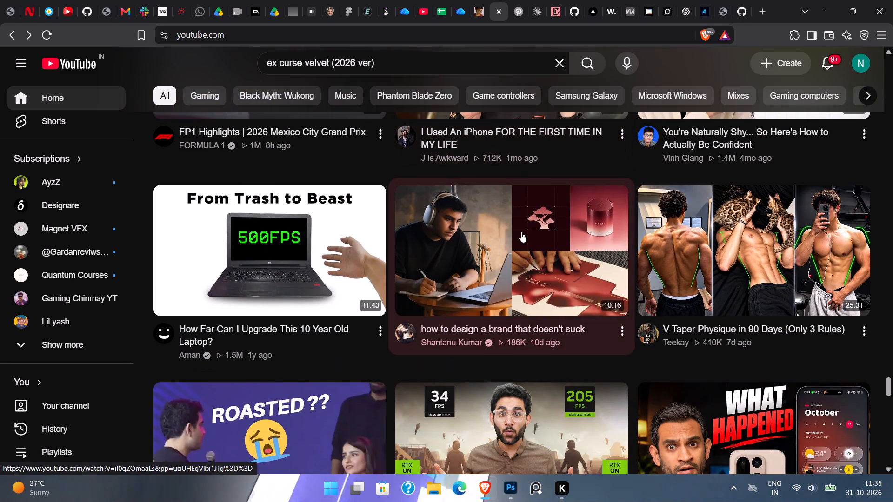
pyautogui.scroll(-3, 521, 232)
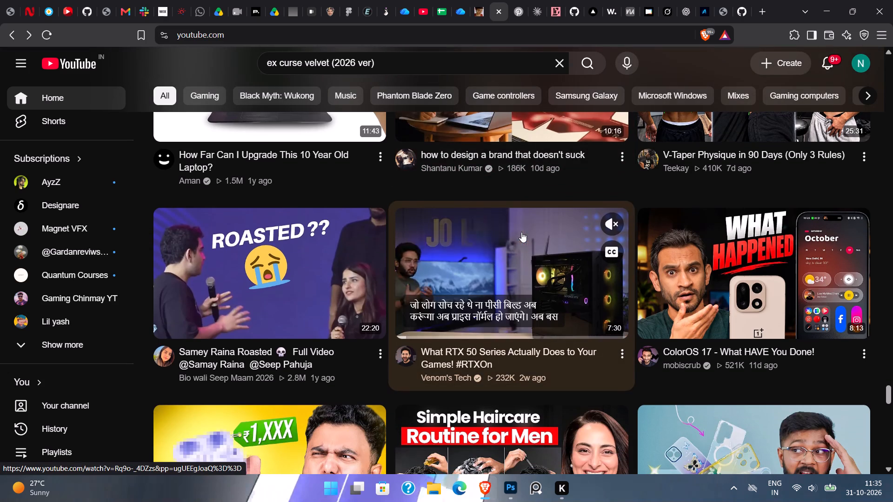
pyautogui.scroll(-1, 521, 232)
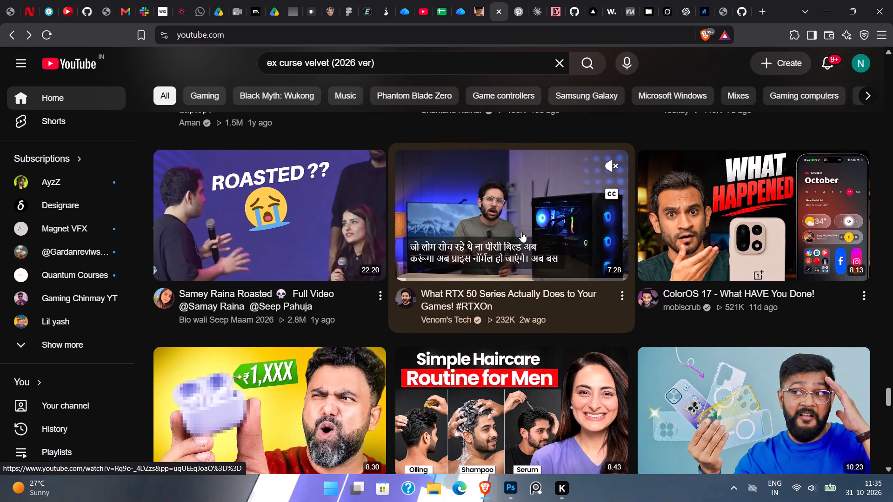
# Browse further through the recommended videos on the YouTube home feed, and return to Photoshop.
pyautogui.scroll(-4, 521, 232)
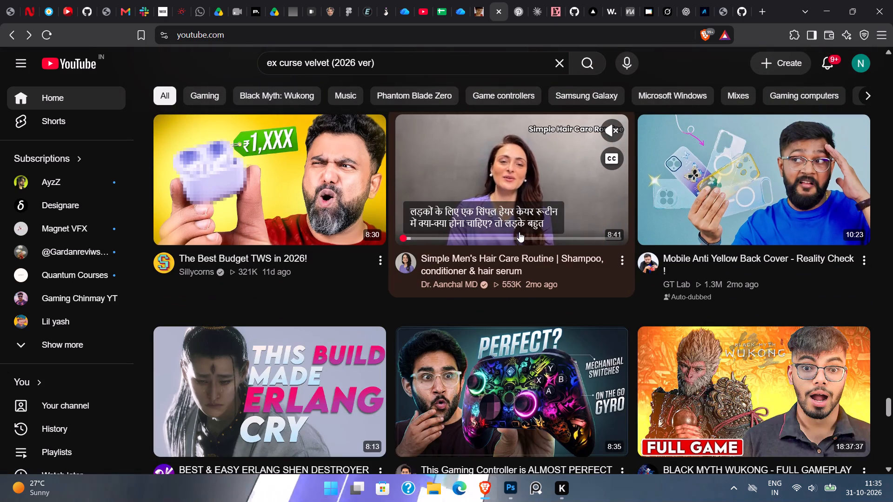
pyautogui.scroll(-8, 519, 232)
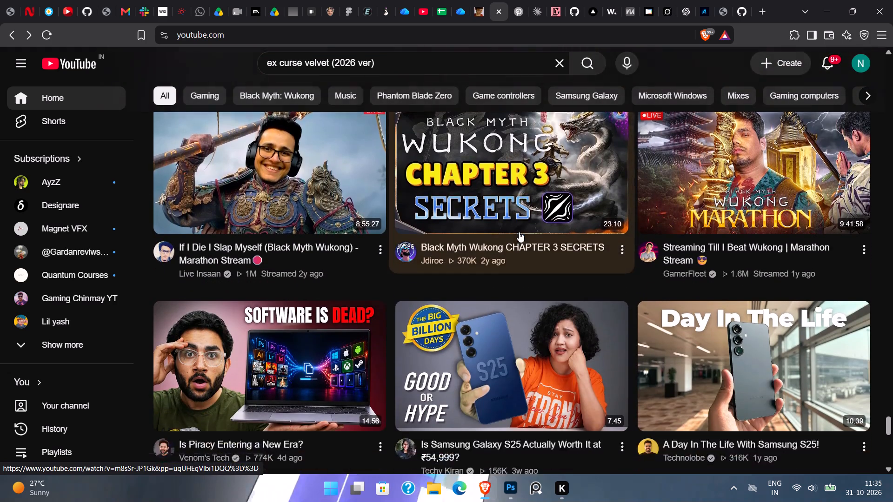
pyautogui.scroll(-6, 519, 232)
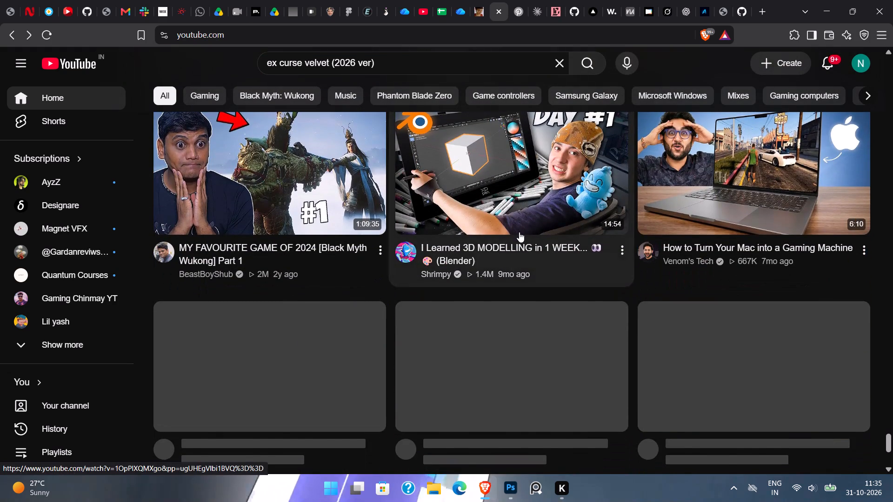
pyautogui.scroll(-5, 519, 232)
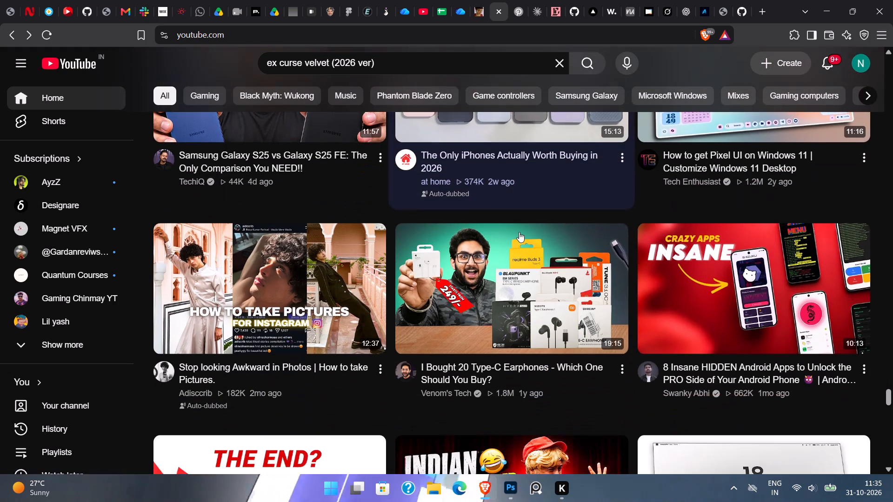
pyautogui.scroll(-7, 519, 232)
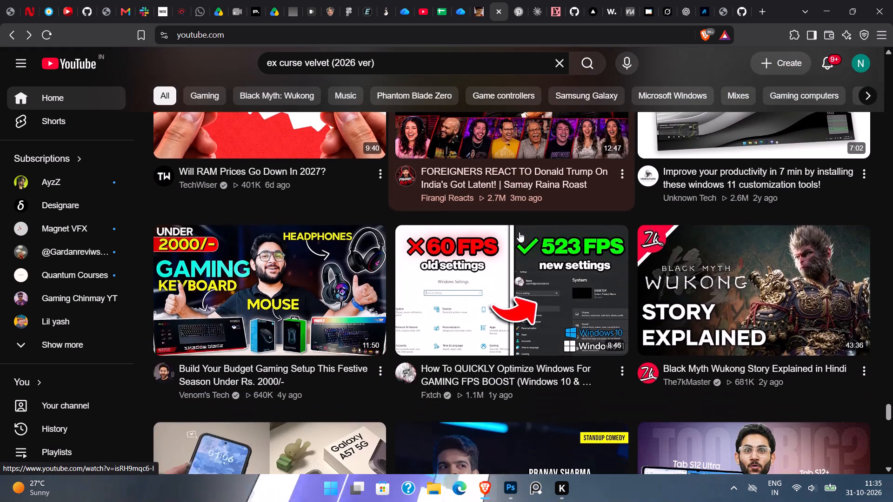
pyautogui.scroll(-5, 519, 232)
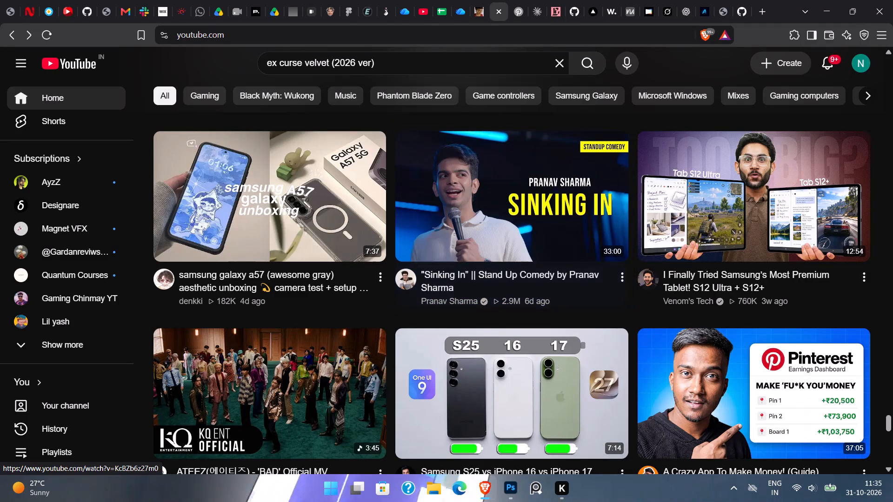
pyautogui.click(831, 0)
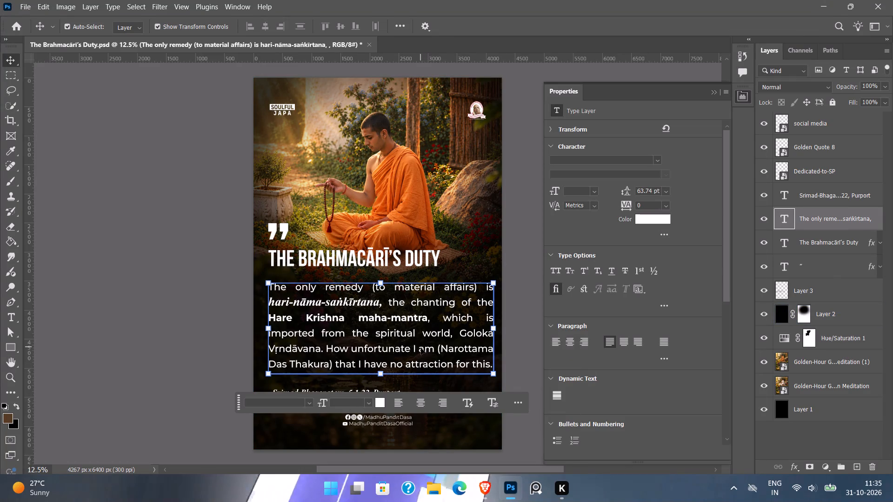
# Set "Goloka Vṛndāvan" in the quote paragraph to Times New Roman Bold Italic.
pyautogui.press('space')
pyautogui.press('space')
pyautogui.press('space')
pyautogui.press('space')
pyautogui.press('space')
pyautogui.press('space')
pyautogui.press('space')
pyautogui.press('space')
pyautogui.press('space')
pyautogui.press('space')
pyautogui.press('space')
pyautogui.press('space')
pyautogui.press('space')
pyautogui.press('space')
pyautogui.press('space')
pyautogui.press('space')
pyautogui.press('space')
pyautogui.press('space')
pyautogui.press('space')
pyautogui.press('space')
pyautogui.moveTo(421, 349); pyautogui.dragTo(371, 291)
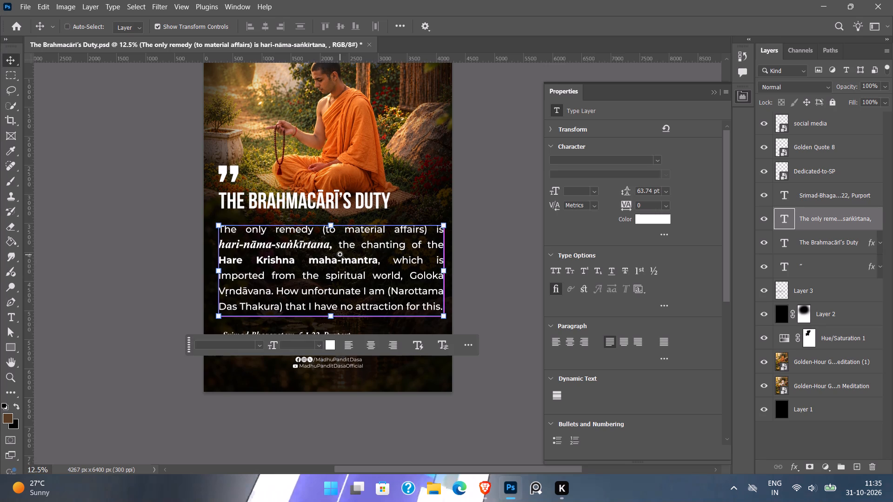
pyautogui.keyDown('ctrl'); pyautogui.moveTo(340, 255); pyautogui.dragTo(363, 286); pyautogui.keyUp('ctrl')
pyautogui.moveTo(313, 260); pyautogui.dragTo(325, 264)
pyautogui.click(69, 336)
pyautogui.press('space')
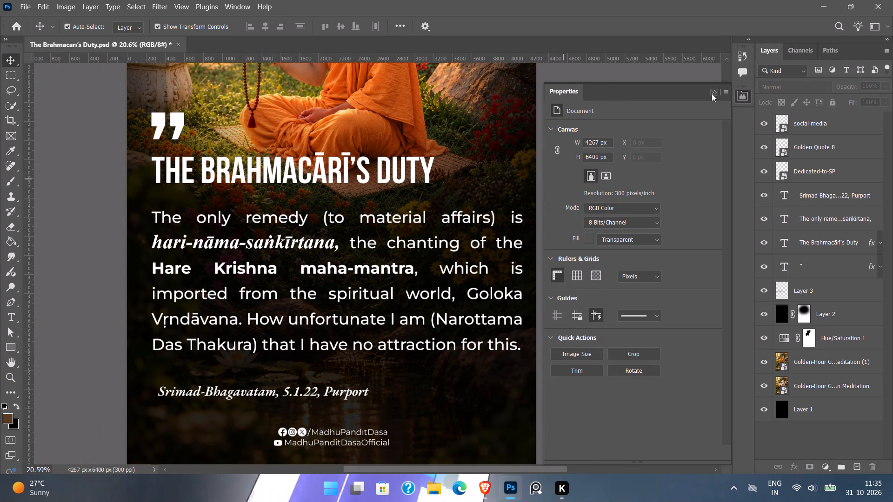
pyautogui.click(712, 93)
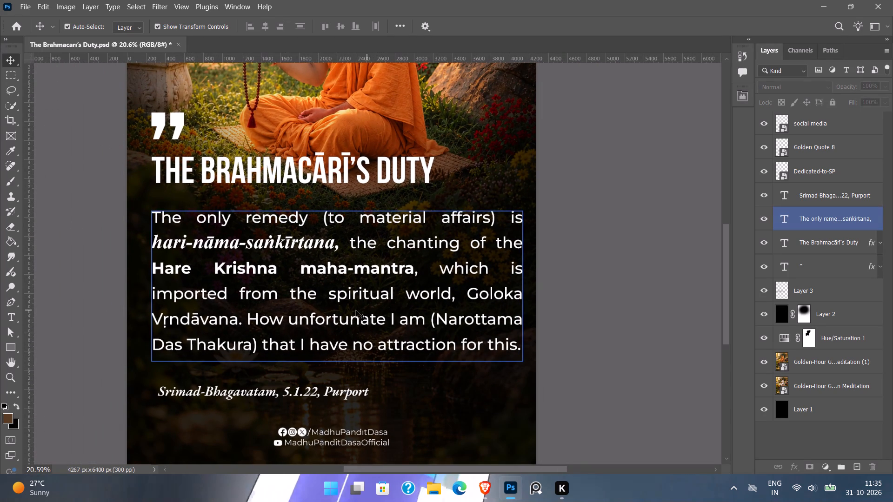
pyautogui.doubleClick(236, 323)
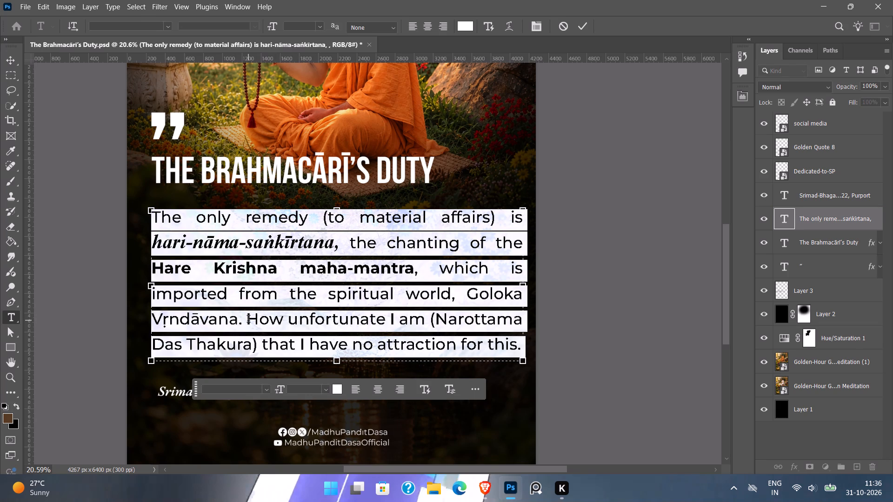
pyautogui.moveTo(233, 325); pyautogui.dragTo(415, 297)
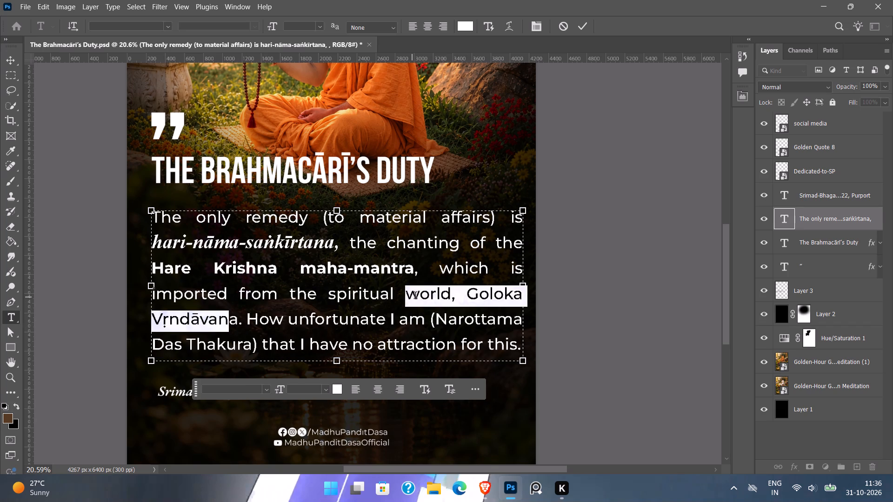
pyautogui.moveTo(415, 297); pyautogui.dragTo(473, 295)
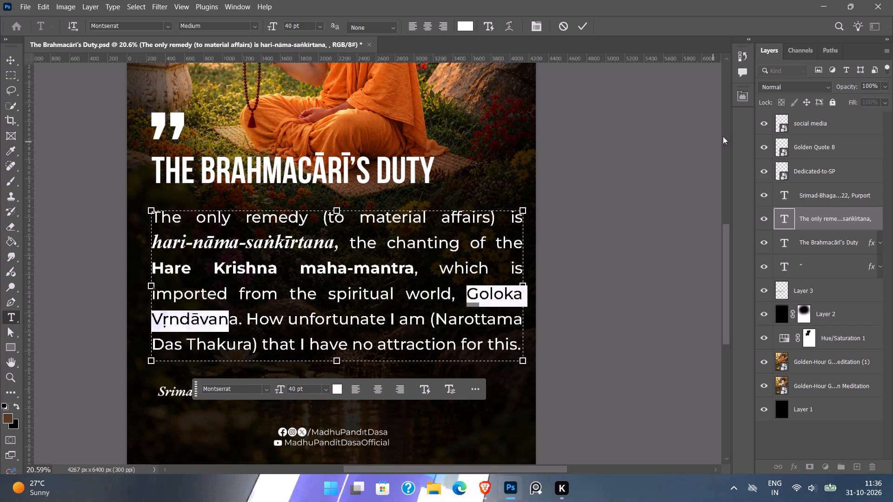
pyautogui.click(736, 92)
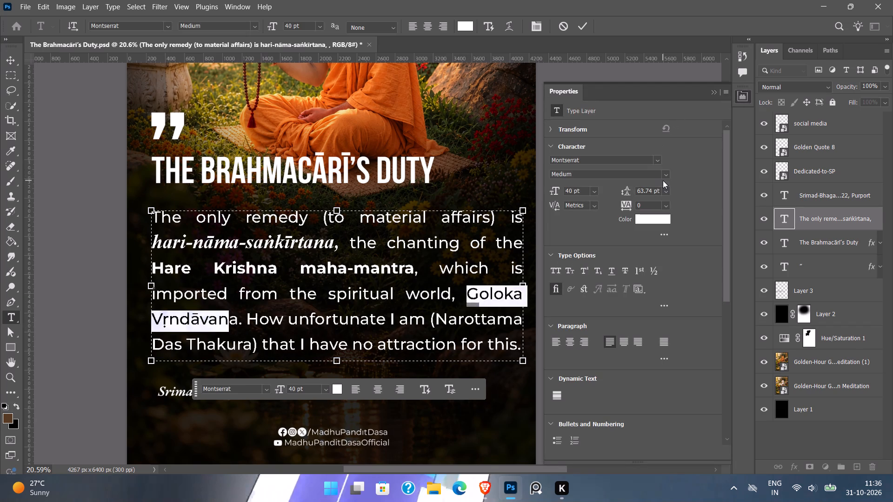
pyautogui.click(656, 161)
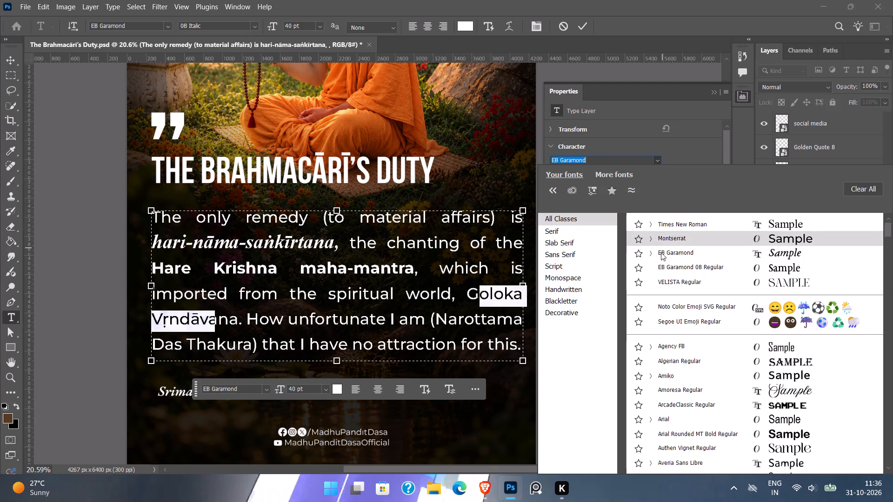
pyautogui.click(649, 224)
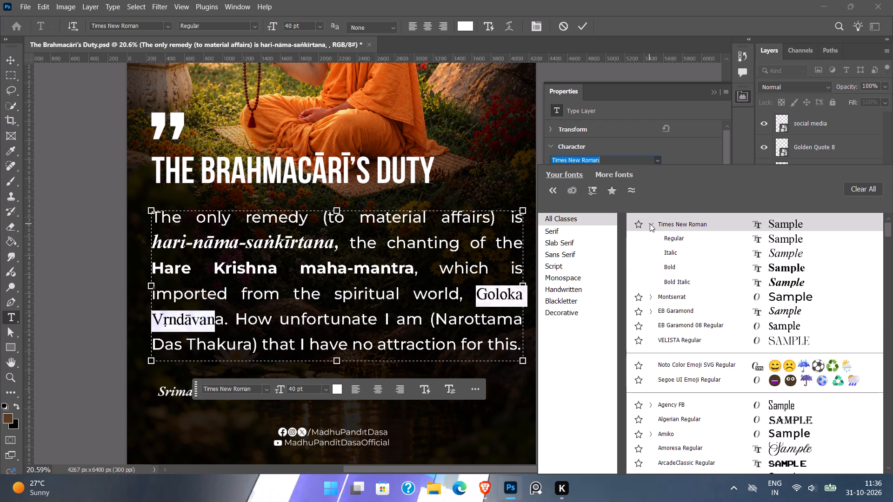
pyautogui.click(788, 282)
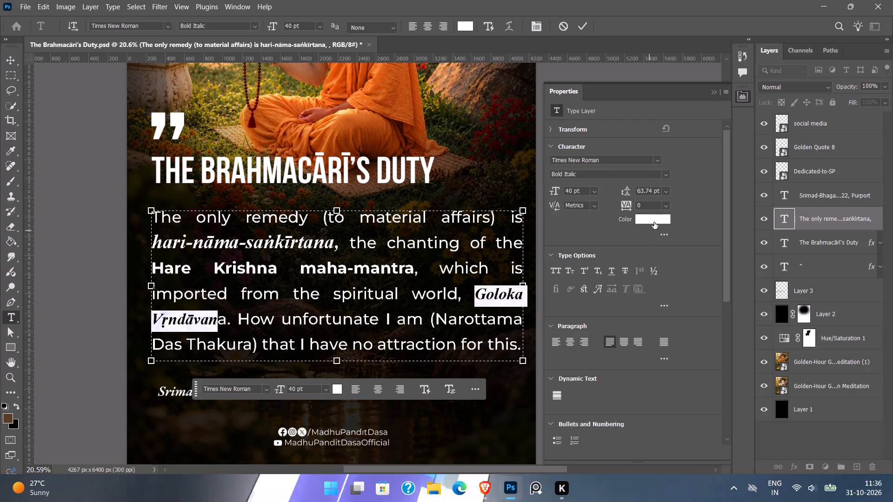
# Set the font size of "Goloka Vṛndāvan" in the quote paragraph to 50 pt.
pyautogui.moveTo(585, 189); pyautogui.dragTo(549, 189)
pyautogui.write('50')
pyautogui.press('Return')
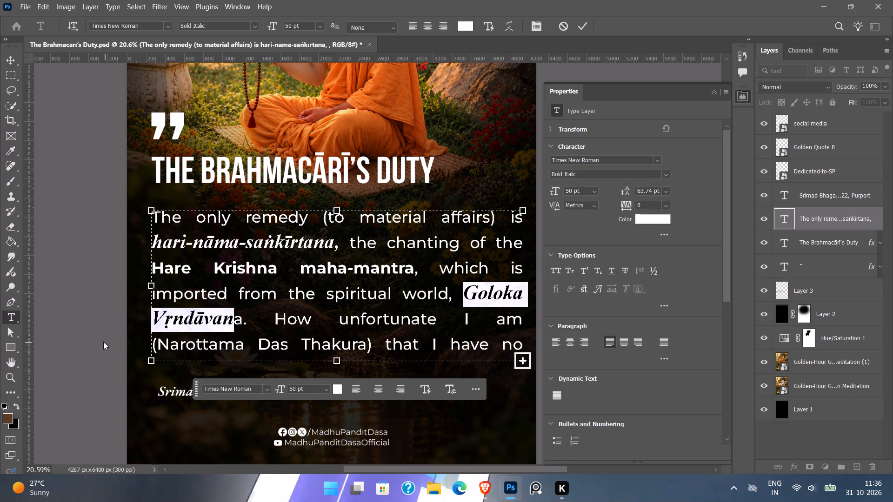
pyautogui.click(98, 337)
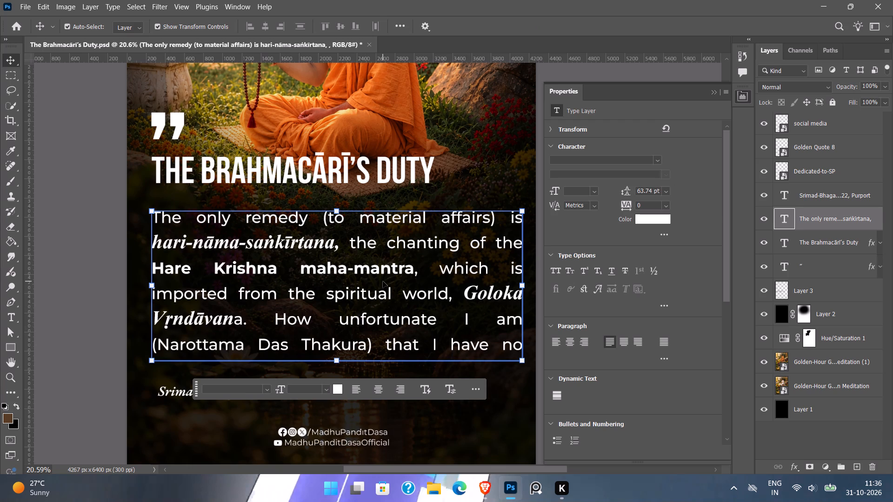
# Extend the quote paragraph's text box to about 1827 px high to fit all the text, and narrow its width from the right edge.
pyautogui.doubleClick(383, 281)
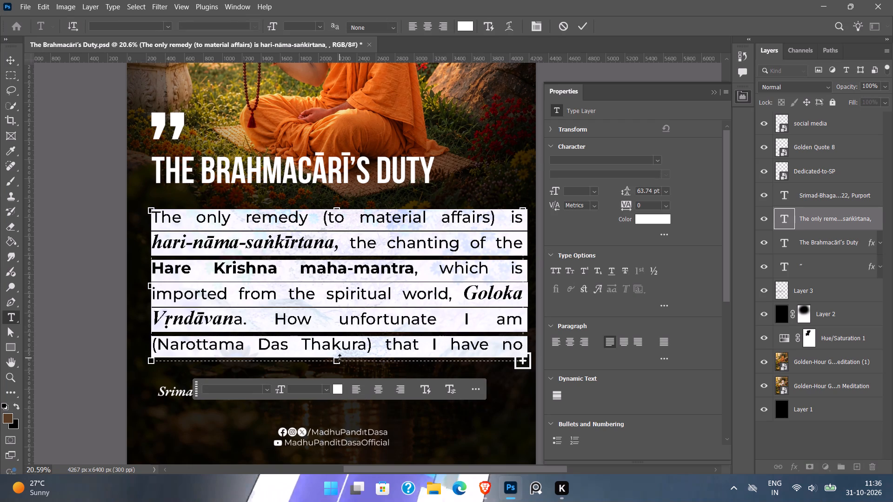
pyautogui.moveTo(340, 358); pyautogui.dragTo(346, 388)
pyautogui.moveTo(340, 363); pyautogui.dragTo(347, 385)
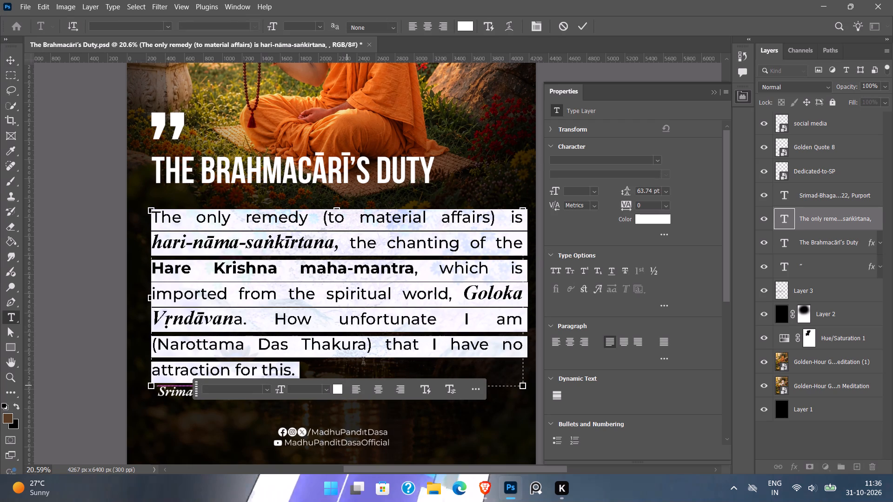
pyautogui.moveTo(526, 305); pyautogui.dragTo(517, 305)
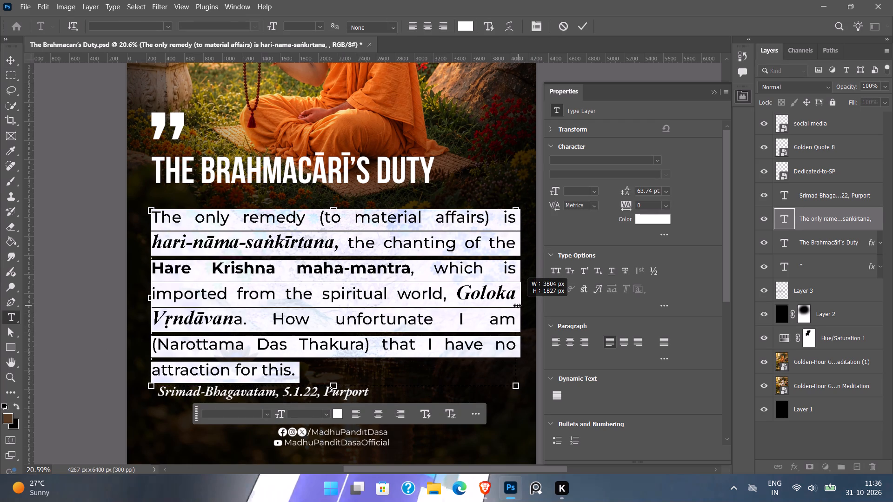
pyautogui.moveTo(517, 305); pyautogui.dragTo(503, 305)
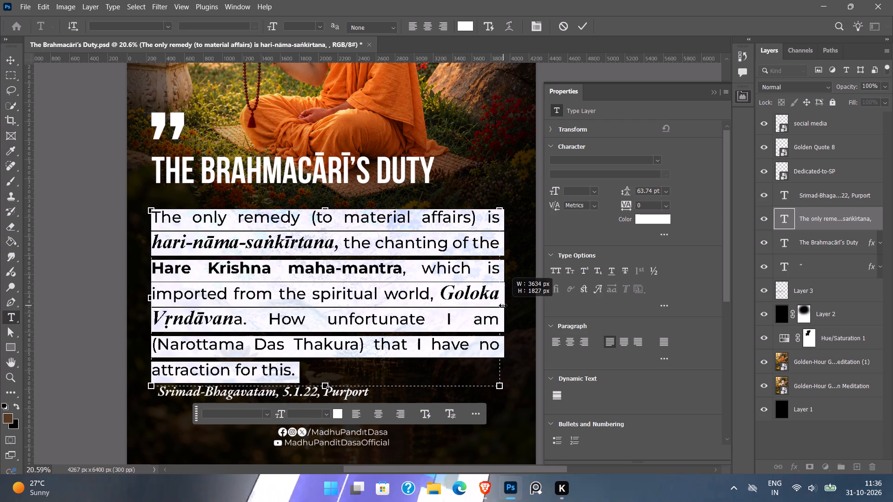
pyautogui.moveTo(503, 305); pyautogui.dragTo(493, 305)
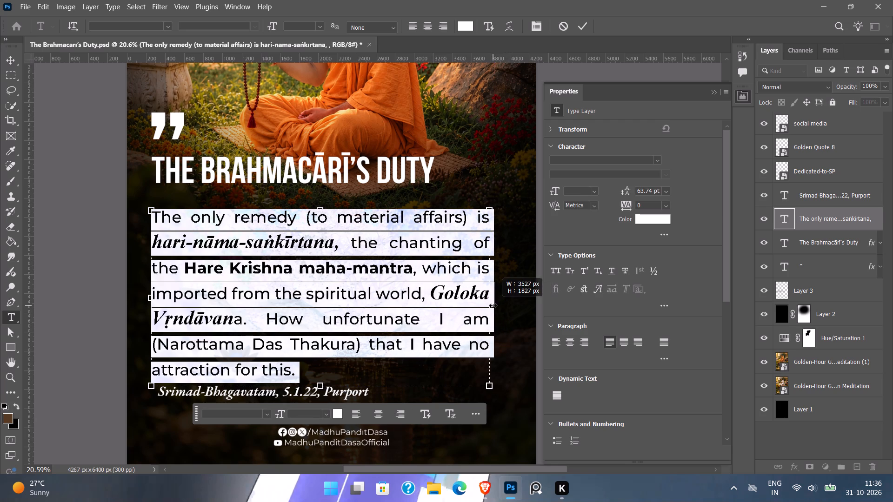
pyautogui.moveTo(493, 305); pyautogui.dragTo(487, 305)
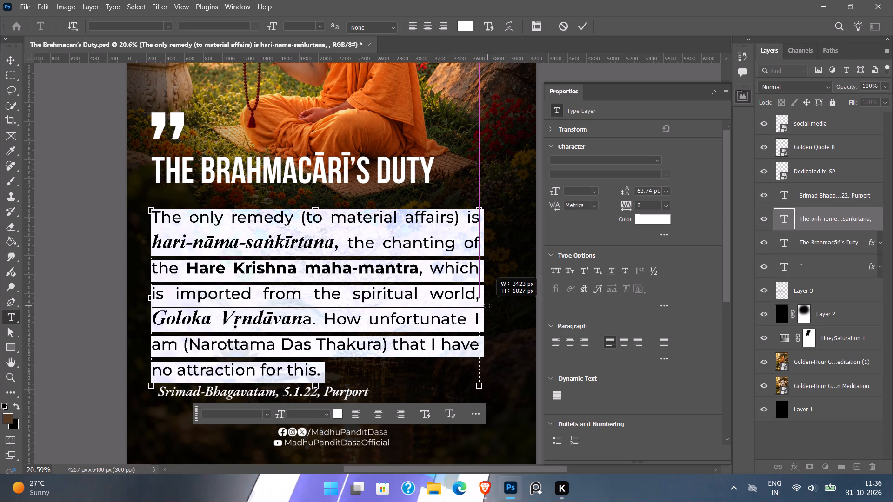
pyautogui.moveTo(487, 305); pyautogui.dragTo(489, 305)
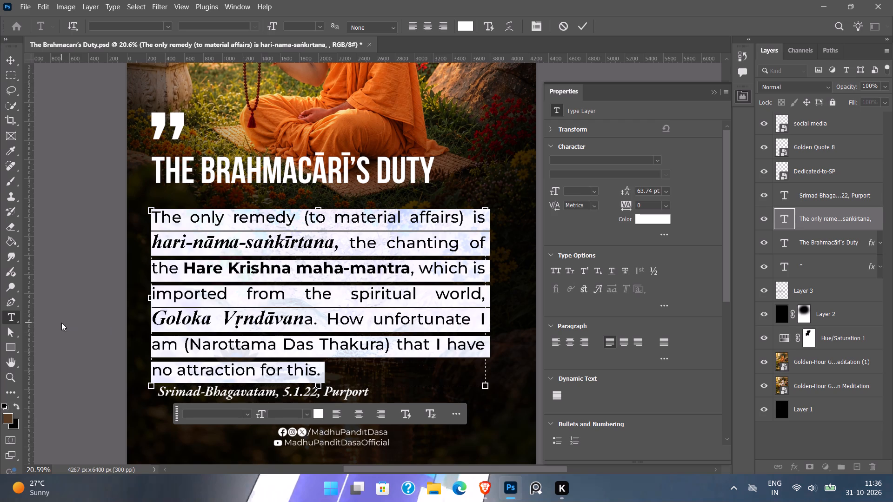
pyautogui.click(61, 323)
# Move the quote paragraph straight up to sit just beneath the "The Brahmacārī's Duty" heading.
pyautogui.moveTo(297, 293); pyautogui.dragTo(297, 280)
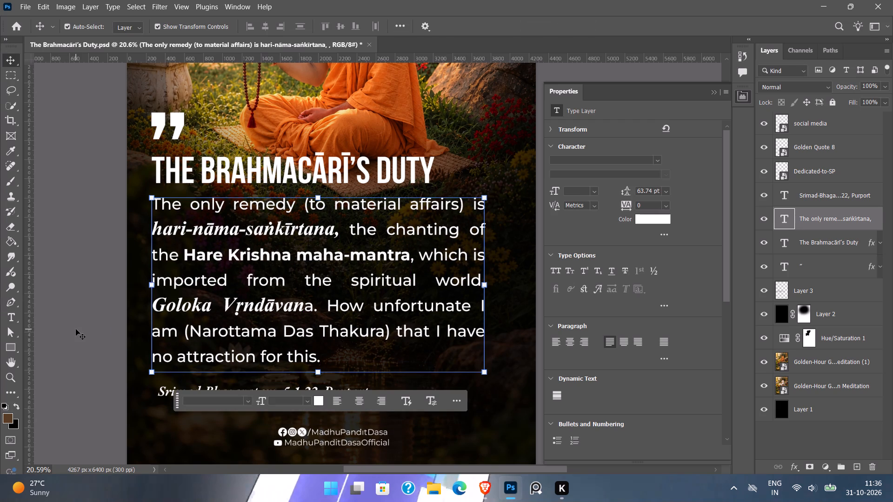
pyautogui.click(76, 329)
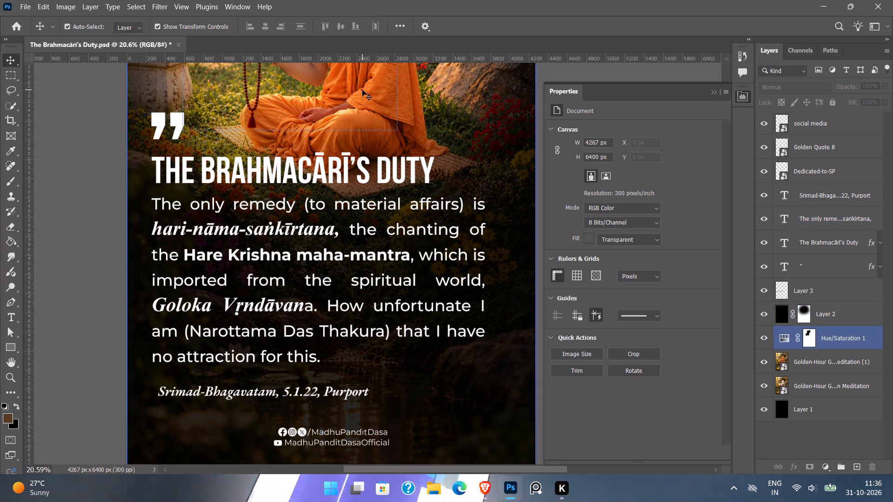
# Toggle the Hue/Saturation 1 layer's visibility to compare its effect on the meditating monk's robe.
pyautogui.scroll(18, 55, 172)
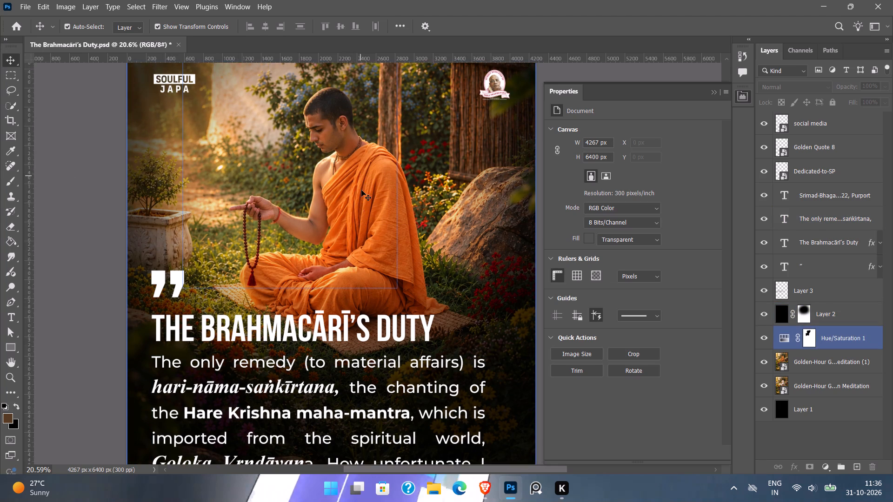
pyautogui.scroll(4, 361, 190)
pyautogui.scroll(3, 367, 310)
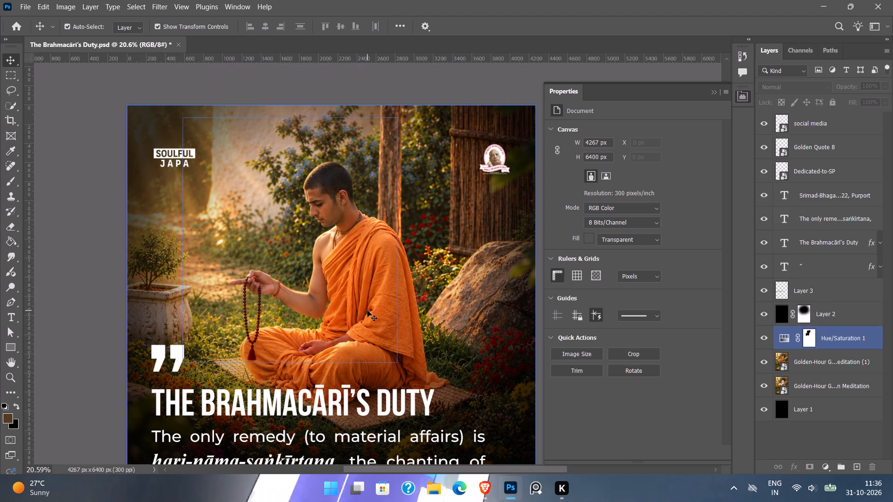
pyautogui.scroll(5, 367, 310)
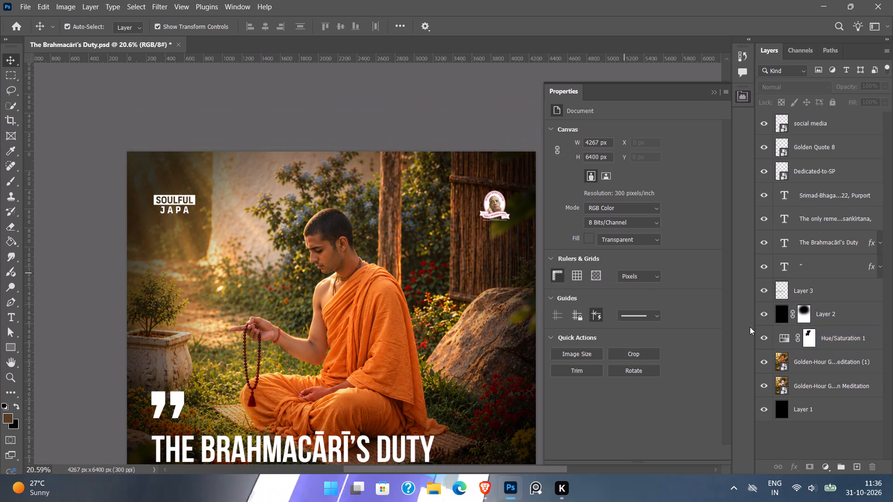
pyautogui.click(765, 340)
pyautogui.click(765, 340)
pyautogui.click(765, 340)
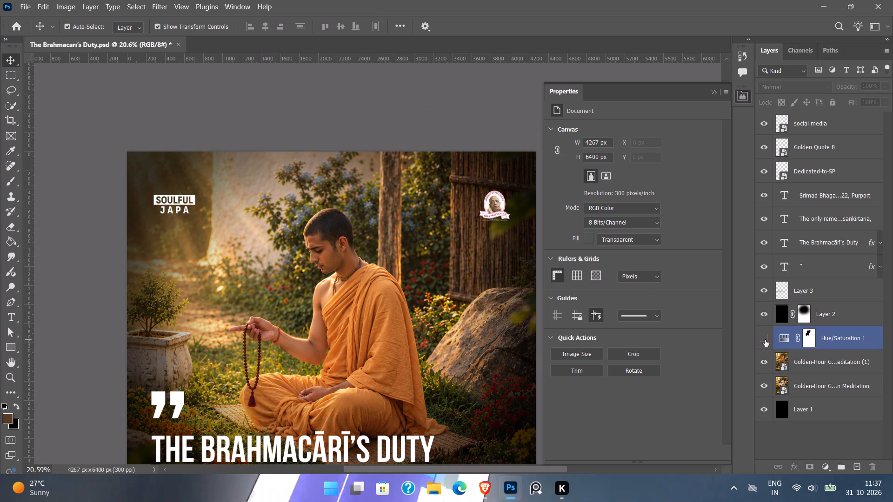
pyautogui.click(765, 340)
# Delete both Golden-Hour Garden Meditation image layers and the Hue/Saturation 1 adjustment layer from the poster.
pyautogui.scroll(-6, 432, 308)
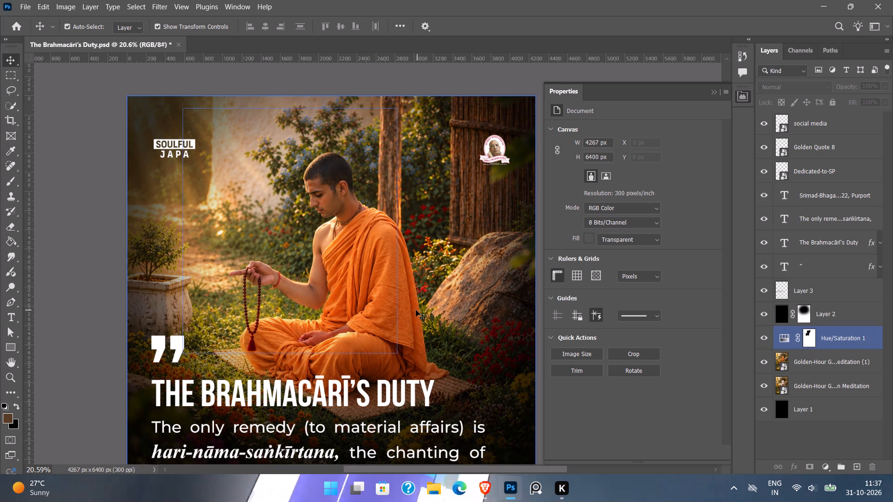
pyautogui.scroll(-5, 413, 310)
pyautogui.click(343, 143)
pyautogui.press('BackSpace')
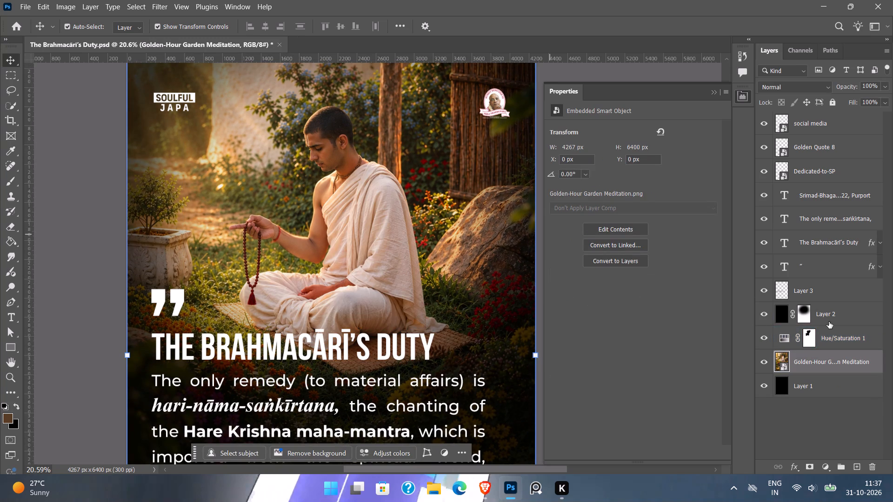
pyautogui.click(835, 351)
pyautogui.press('BackSpace')
pyautogui.press('BackSpace')
pyautogui.press('BackSpace')
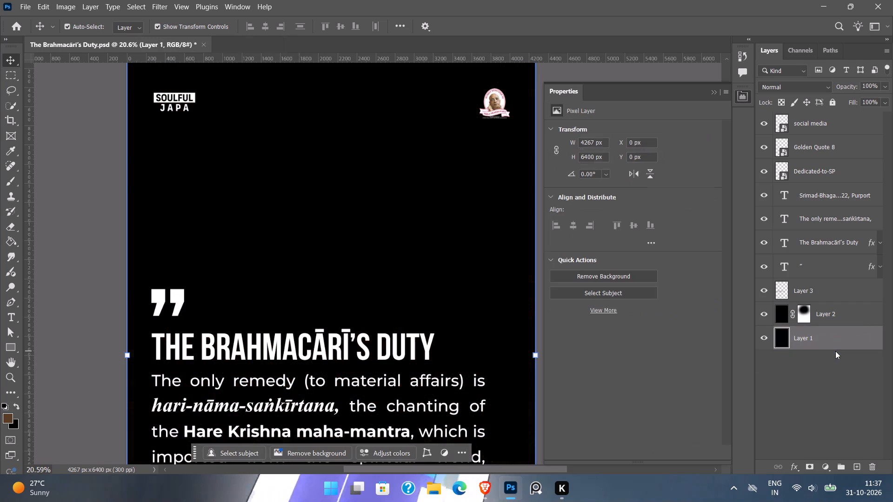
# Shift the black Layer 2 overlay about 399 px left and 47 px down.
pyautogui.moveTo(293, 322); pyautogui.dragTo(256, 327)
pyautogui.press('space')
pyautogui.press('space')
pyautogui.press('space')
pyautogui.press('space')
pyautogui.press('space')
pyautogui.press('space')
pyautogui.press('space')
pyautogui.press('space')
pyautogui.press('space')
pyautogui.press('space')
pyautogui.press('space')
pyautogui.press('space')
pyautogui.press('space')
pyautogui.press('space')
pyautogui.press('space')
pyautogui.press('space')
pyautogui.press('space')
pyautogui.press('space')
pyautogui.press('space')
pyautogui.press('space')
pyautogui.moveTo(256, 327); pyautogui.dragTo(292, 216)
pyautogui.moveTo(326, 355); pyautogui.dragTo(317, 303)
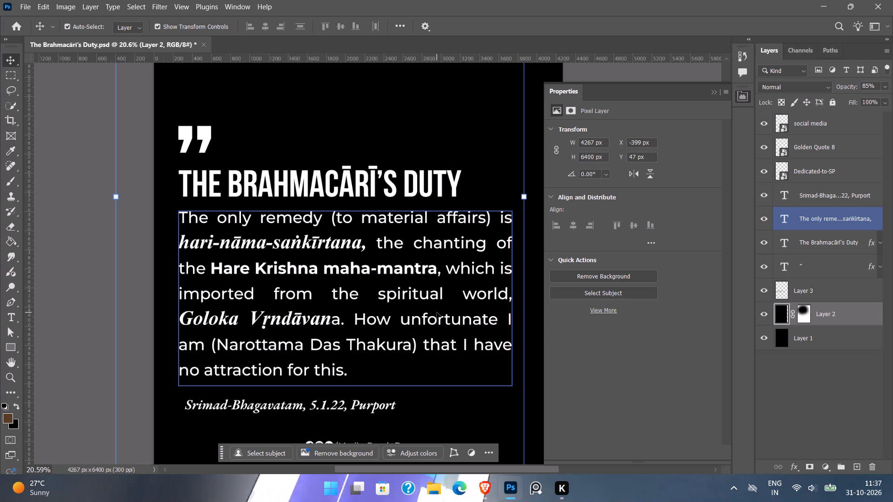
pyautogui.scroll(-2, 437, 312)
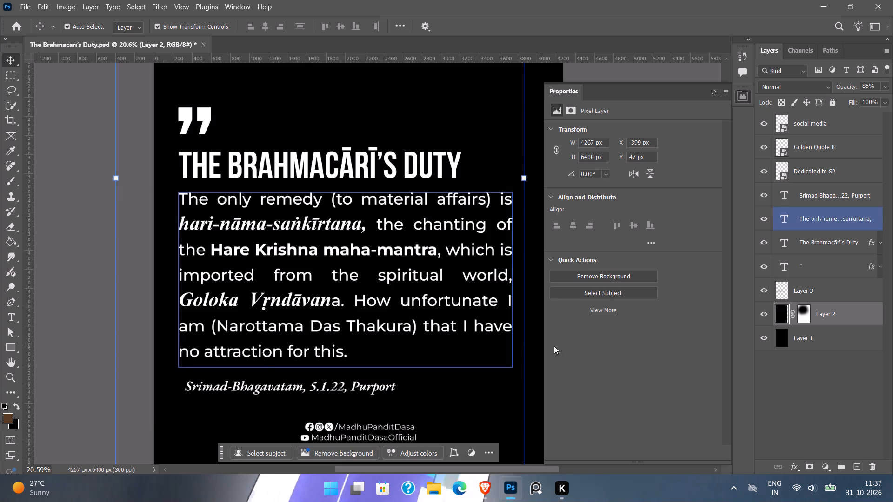
# Collapse the Properties panel to clear the space beside the poster.
pyautogui.click(600, 369)
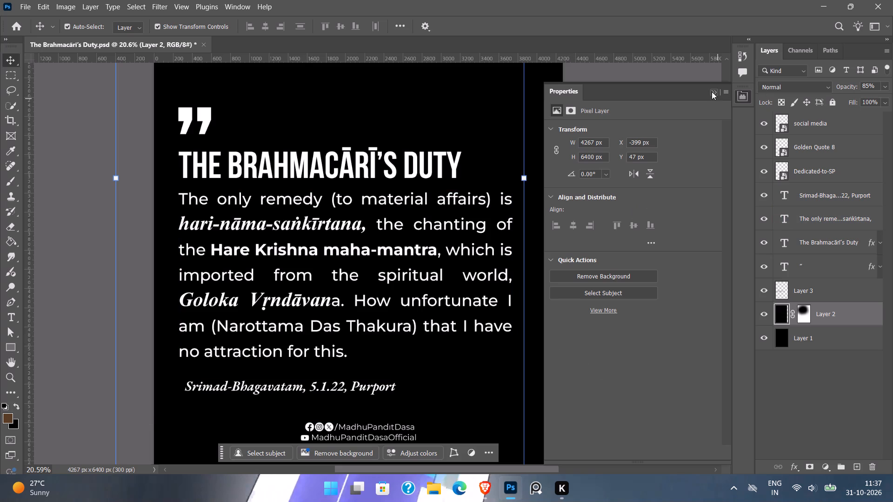
pyautogui.click(712, 92)
pyautogui.click(635, 185)
# Nudge Layer 2 back to the right towards the canvas edge.
pyautogui.click(447, 280)
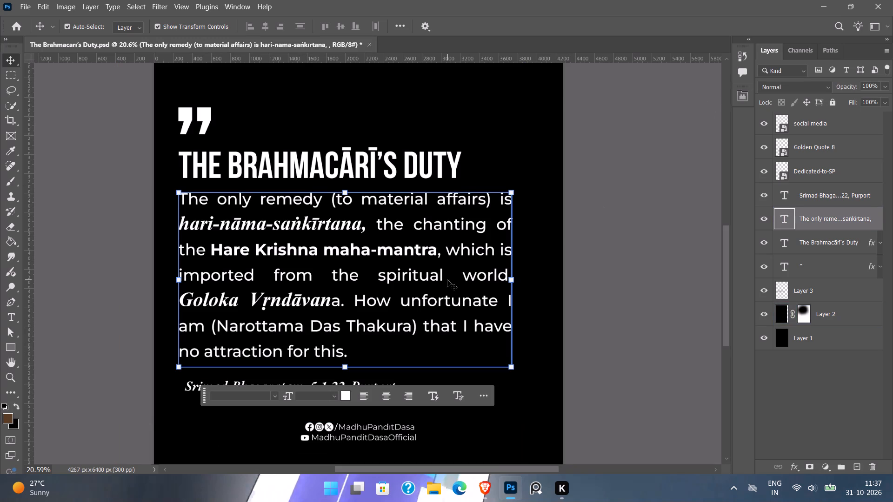
pyautogui.keyDown('ctrl'); pyautogui.click(828, 339); pyautogui.keyUp('ctrl')
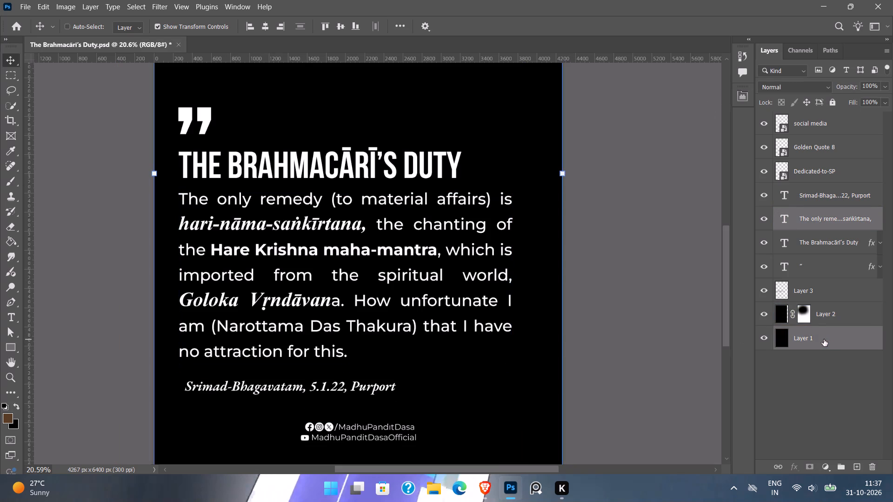
pyautogui.click(782, 319)
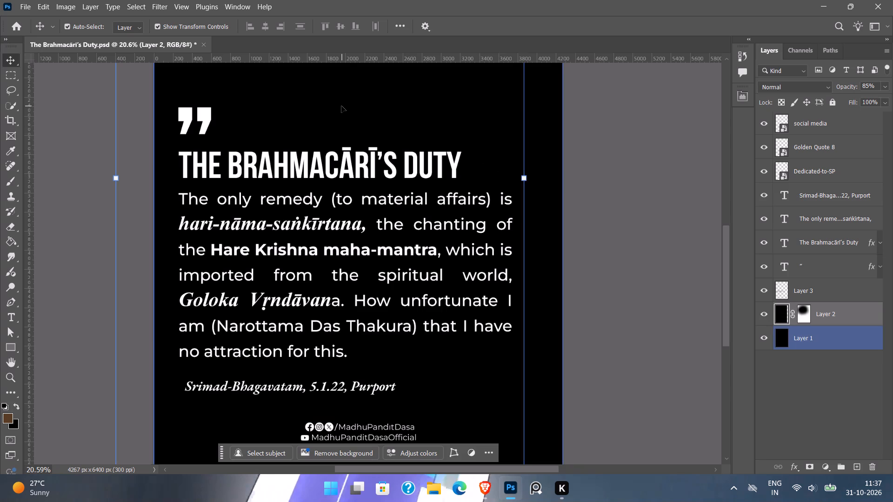
pyautogui.press('Right')
pyautogui.press('Right')
pyautogui.press('Right')
pyautogui.press('Right')
pyautogui.press('Right')
pyautogui.press('Right')
pyautogui.press('Right')
pyautogui.press('Right')
pyautogui.press('Right')
pyautogui.press('Right')
pyautogui.press('Right')
pyautogui.press('Right')
pyautogui.press('Right')
pyautogui.press('Right')
pyautogui.press('Right')
pyautogui.press('Right')
pyautogui.press('Right')
pyautogui.press('Right')
pyautogui.press('Right')
pyautogui.press('Right')
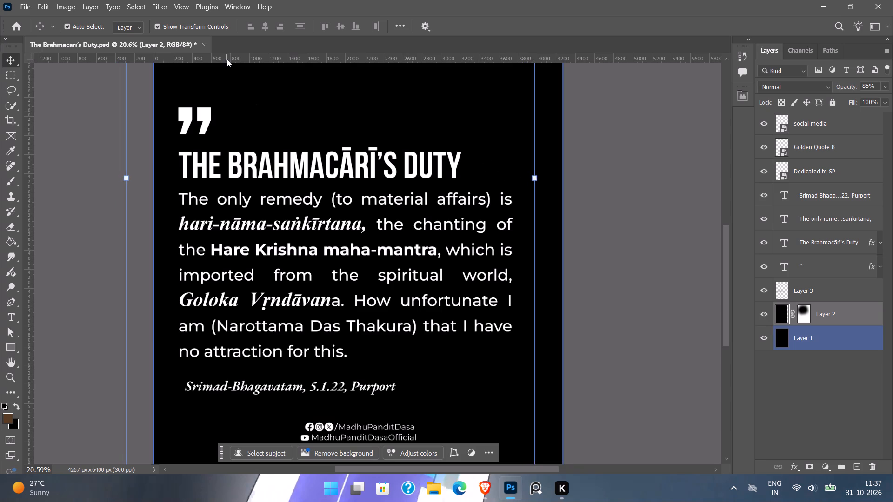
# Align Layer 1 and Layer 2 on their horizontal centers and move both right to fill the canvas width.
pyautogui.keyDown('ctrl'); pyautogui.click(817, 337); pyautogui.keyUp('ctrl')
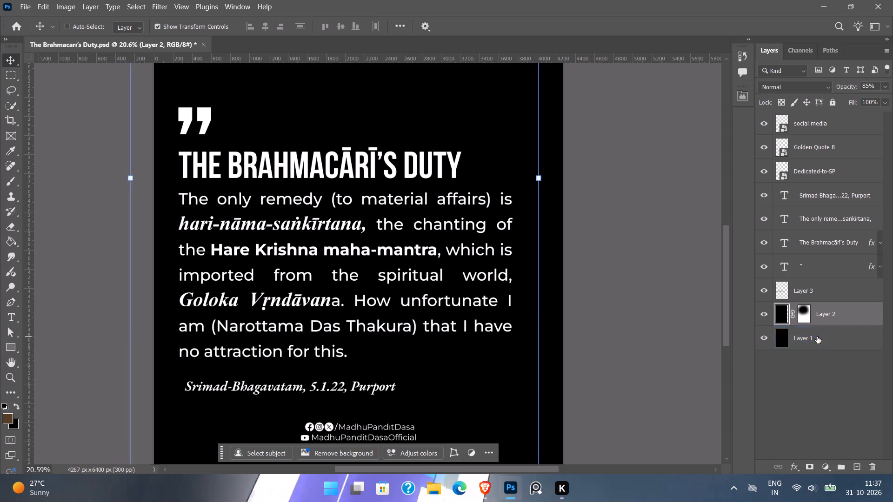
pyautogui.click(267, 26)
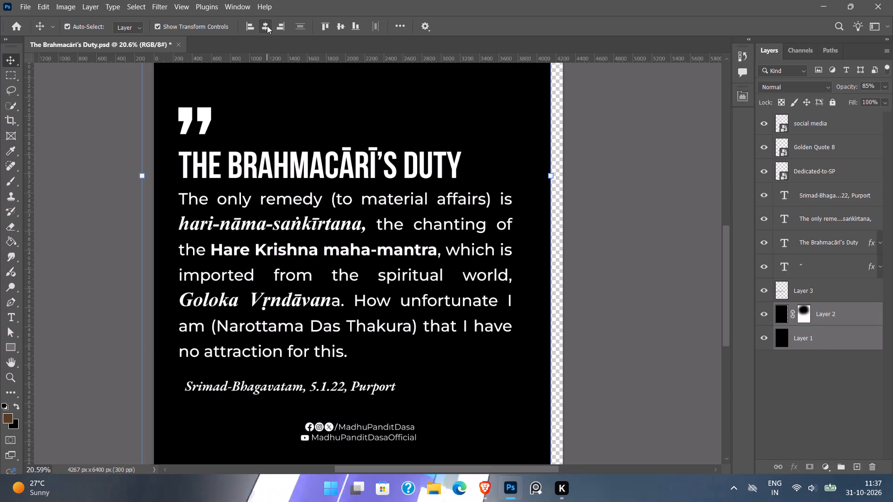
pyautogui.moveTo(486, 105); pyautogui.dragTo(498, 106)
pyautogui.click(632, 199)
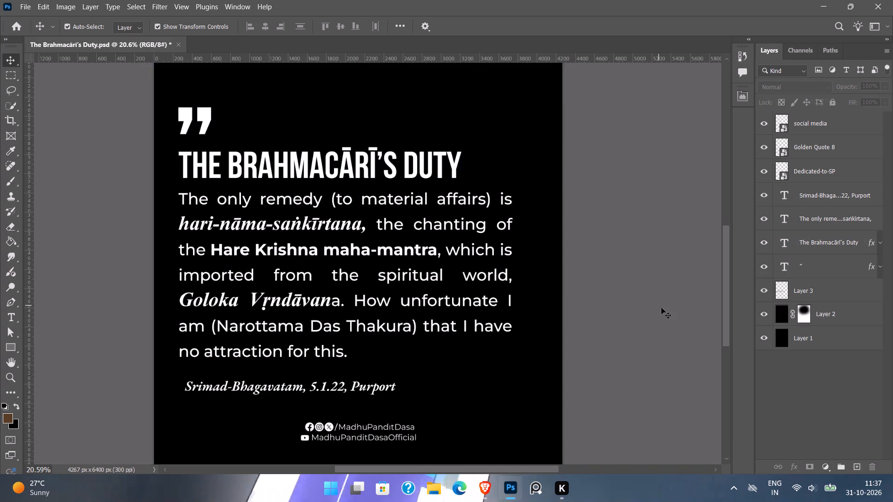
# Align Layer 1 and Layer 2 with each other on both their horizontal and vertical centers.
pyautogui.click(779, 318)
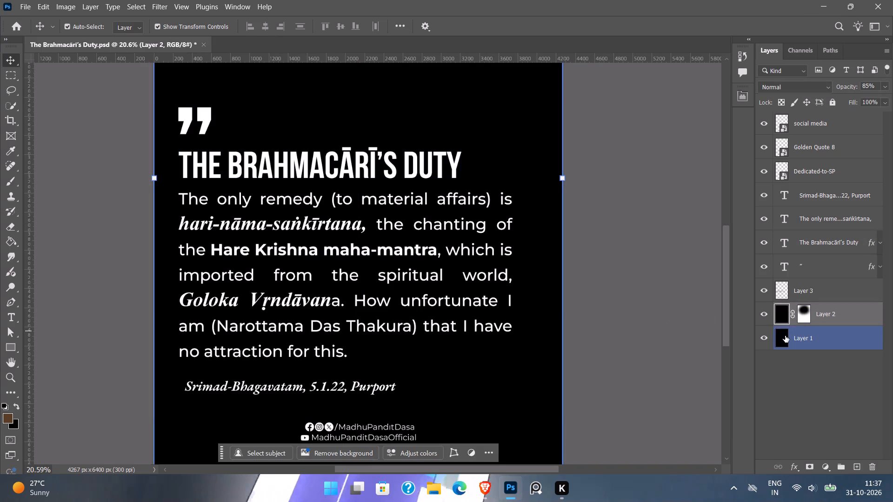
pyautogui.keyDown('shift'); pyautogui.click(785, 336); pyautogui.keyUp('shift')
pyautogui.click(260, 23)
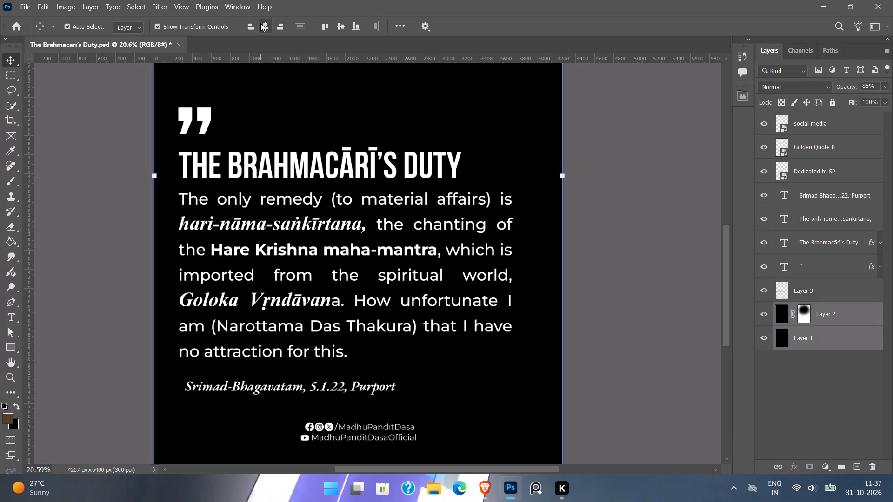
pyautogui.click(338, 27)
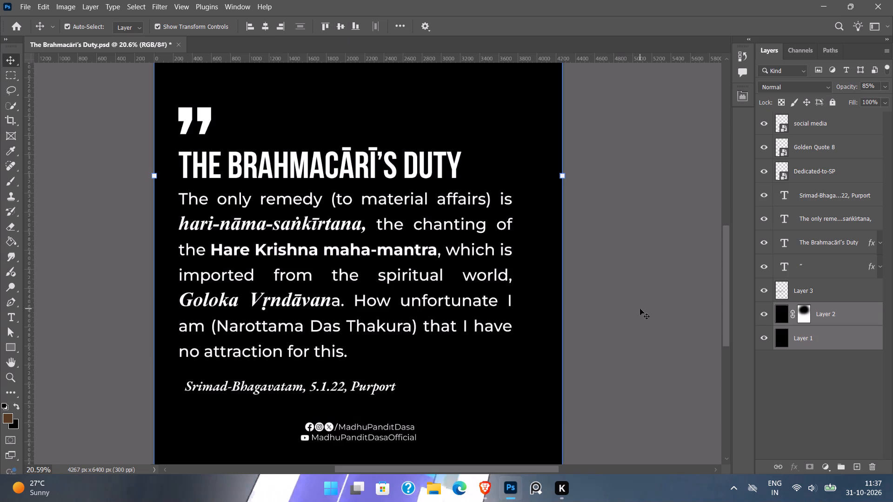
pyautogui.click(640, 309)
# Nudge Layer 1 and Layer 2 up together to cover the transparent strip along the canvas's top edge.
pyautogui.scroll(20, 466, 244)
pyautogui.scroll(2, 466, 244)
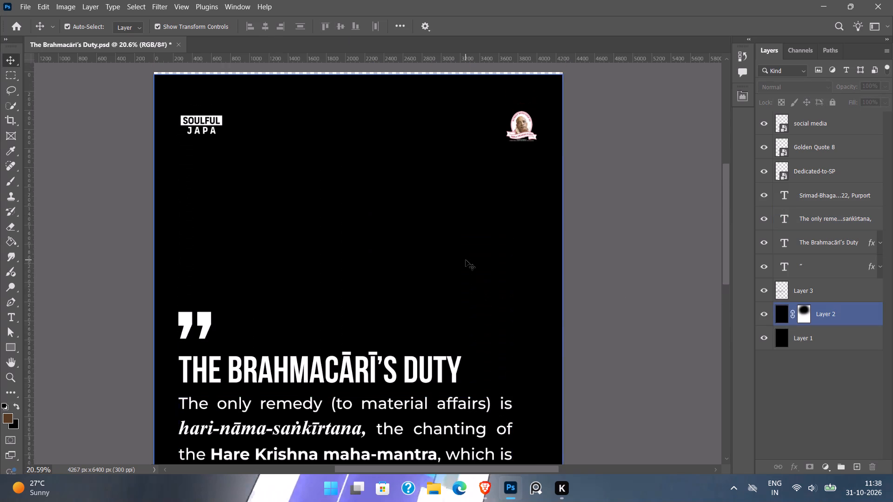
pyautogui.click(435, 136)
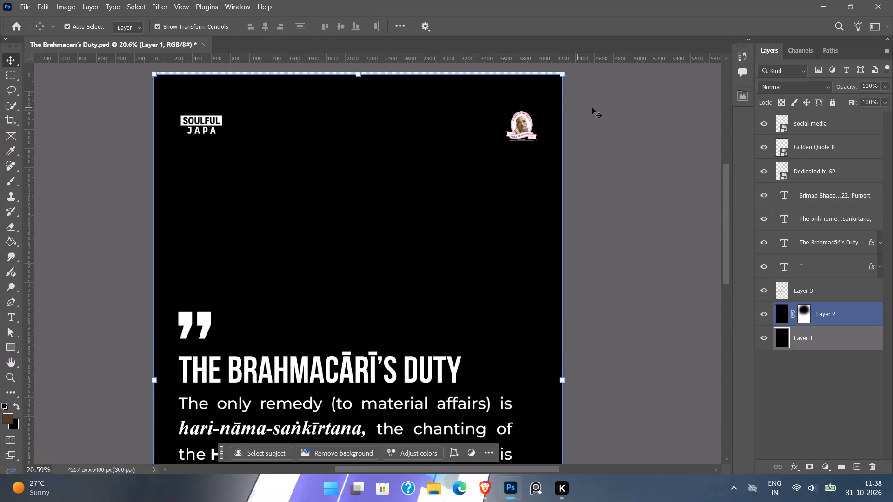
pyautogui.moveTo(606, 91); pyautogui.dragTo(532, 75)
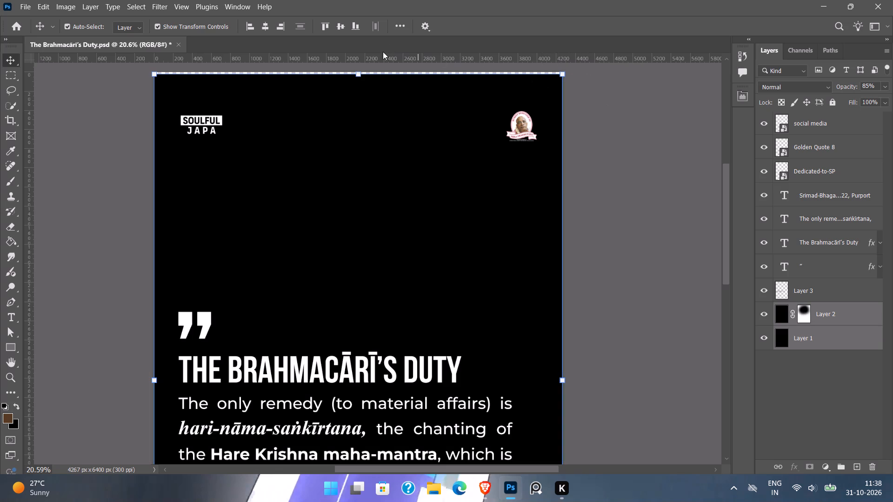
pyautogui.press('Up')
pyautogui.press('Up')
pyautogui.press('Up')
pyautogui.press('Up')
pyautogui.press('Up')
pyautogui.press('Up')
pyautogui.press('Up')
pyautogui.press('Up')
pyautogui.press('Up')
pyautogui.press('Up')
pyautogui.press('Up')
pyautogui.press('Up')
pyautogui.press('Up')
pyautogui.press('Up')
pyautogui.press('Up')
pyautogui.press('Up')
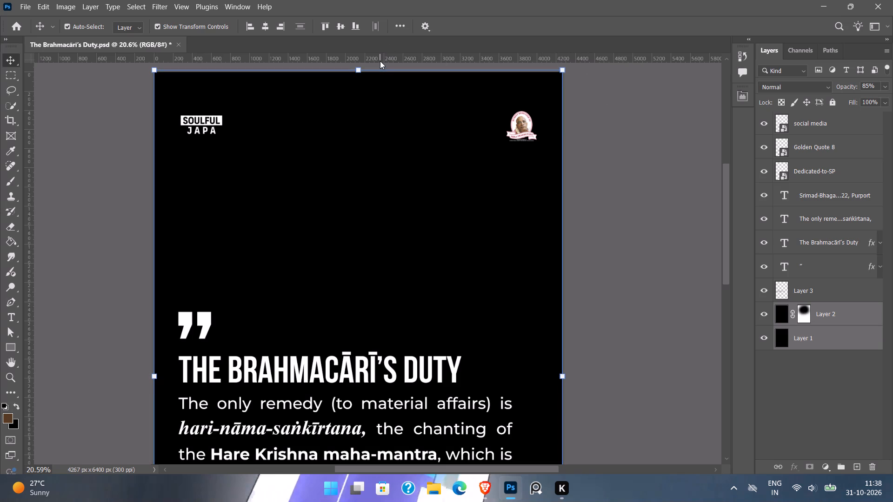
pyautogui.click(431, 236)
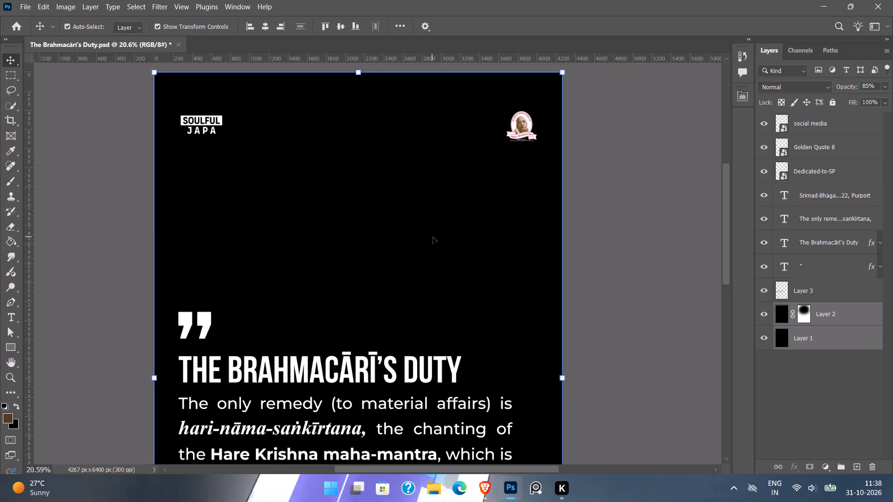
pyautogui.click(645, 288)
# Copy the name "Narottama Das Thakura" from inside the parentheses in the quote paragraph.
pyautogui.press('space')
pyautogui.press('space')
pyautogui.press('space')
pyautogui.press('space')
pyautogui.press('space')
pyautogui.press('space')
pyautogui.press('space')
pyautogui.press('space')
pyautogui.moveTo(446, 310); pyautogui.dragTo(451, 257)
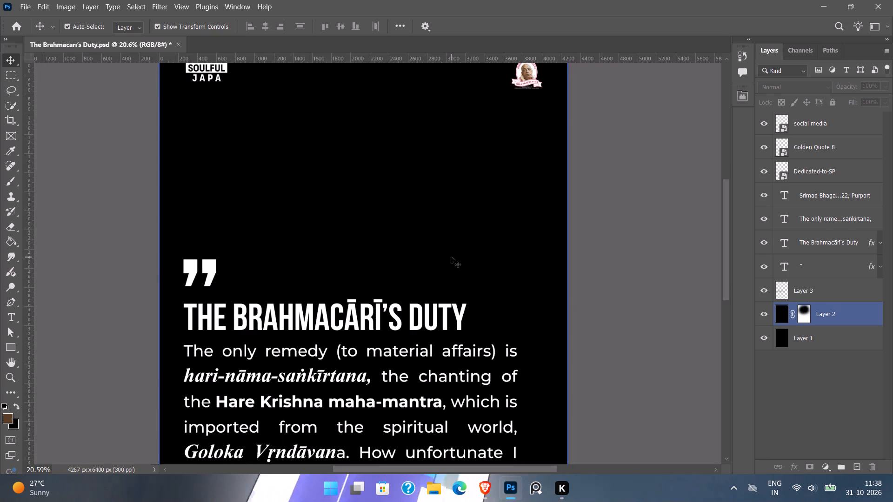
pyautogui.scroll(-9, 433, 337)
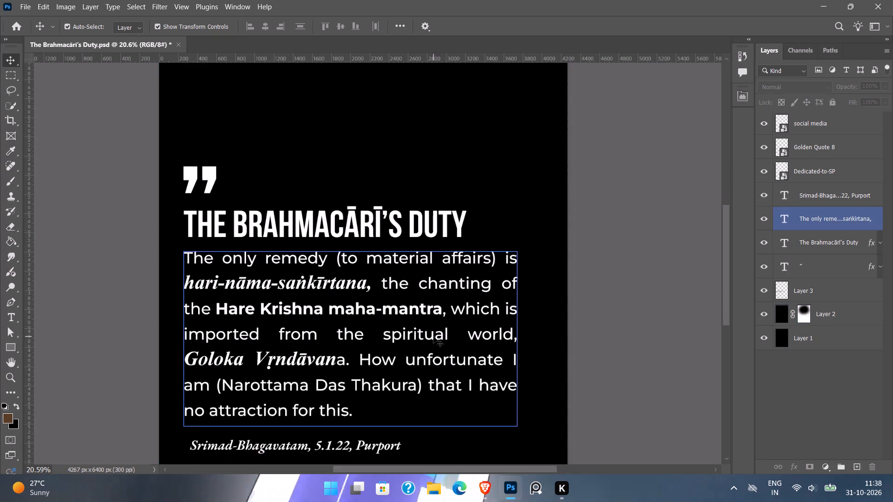
pyautogui.scroll(-5, 433, 337)
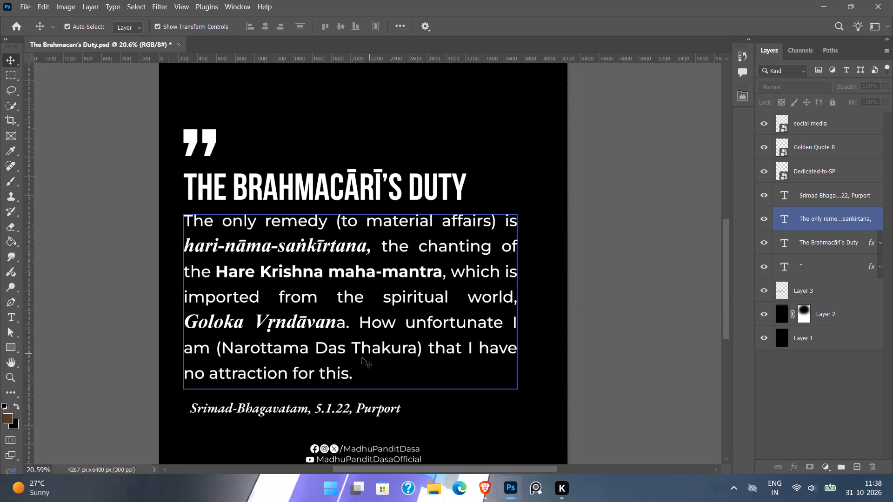
pyautogui.doubleClick(379, 351)
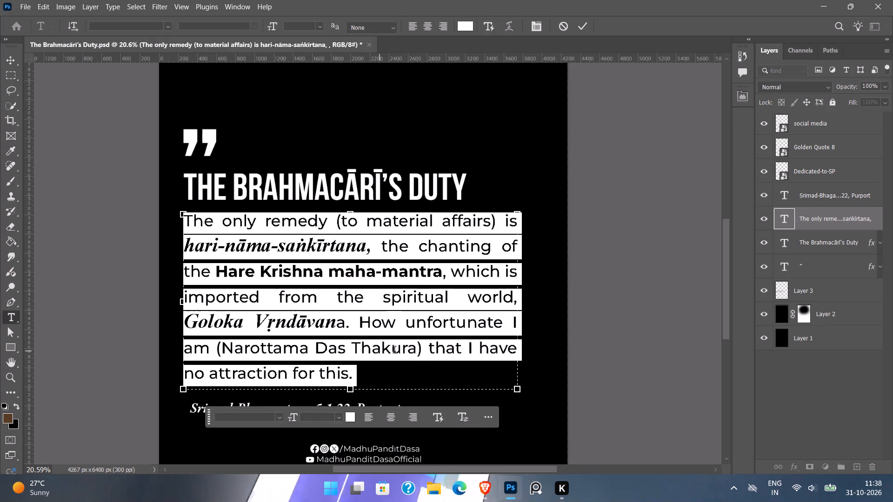
pyautogui.moveTo(415, 351); pyautogui.dragTo(207, 348)
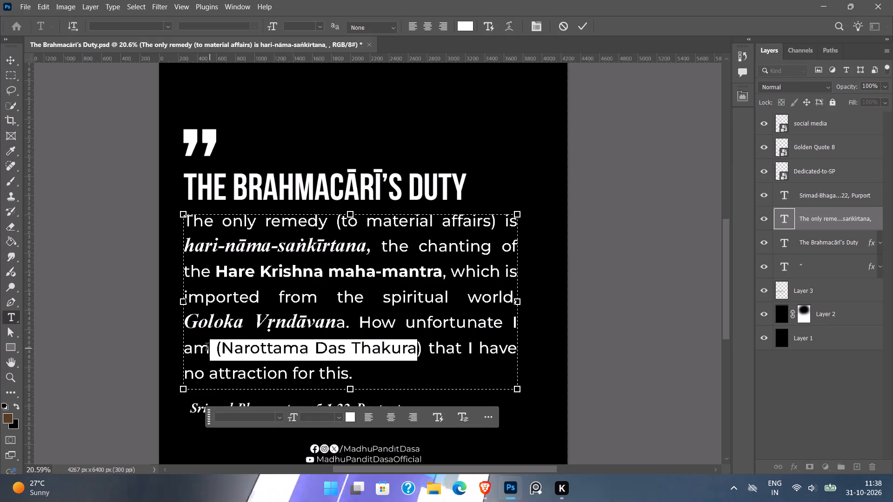
pyautogui.moveTo(207, 348); pyautogui.dragTo(227, 352)
pyautogui.hotkey('ctrl', 'c')
pyautogui.hotkey('ctrl', 'c')
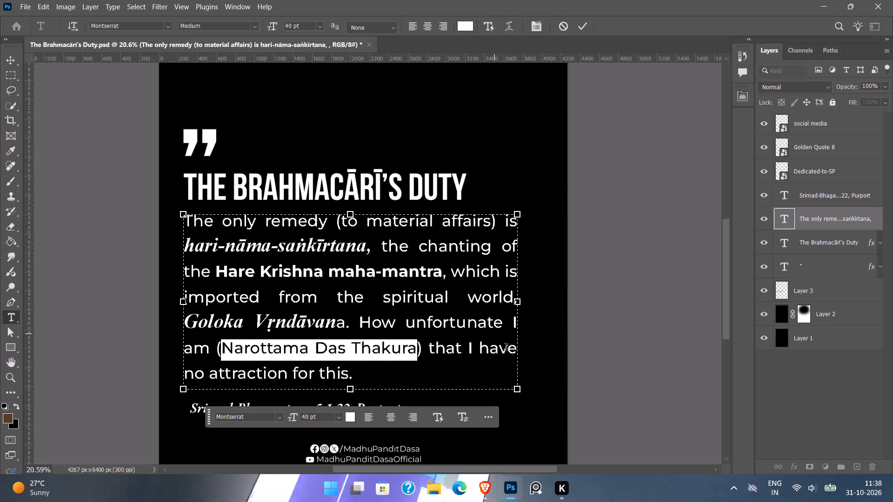
# Switch to the Brave browser and reload the Krishna.com Gallery page with the vishnu search.
pyautogui.click(484, 487)
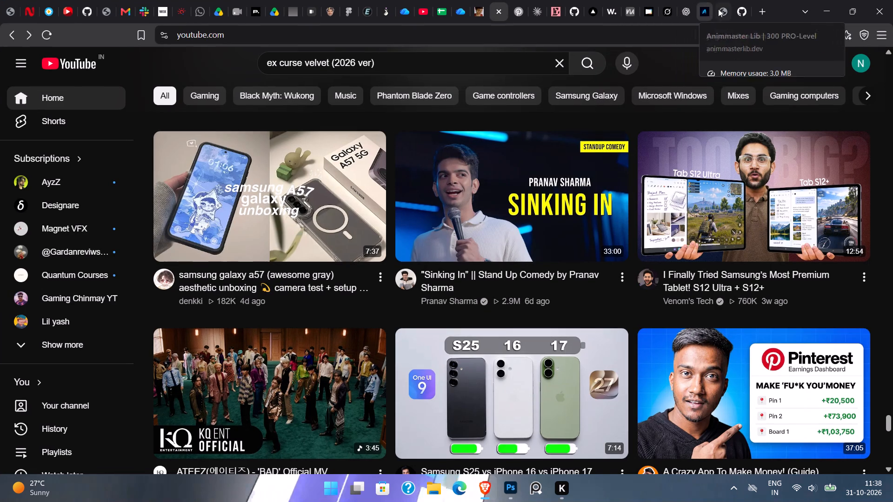
pyautogui.click(719, 9)
pyautogui.rightClick(553, 110)
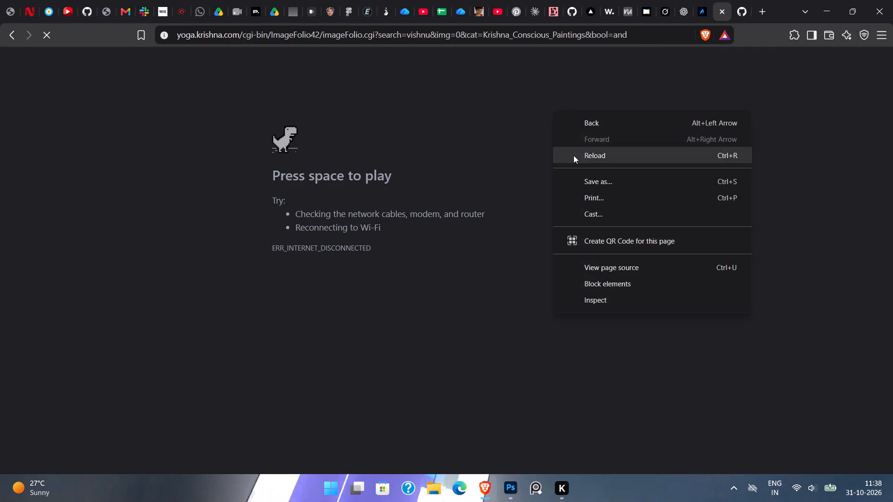
pyautogui.click(573, 155)
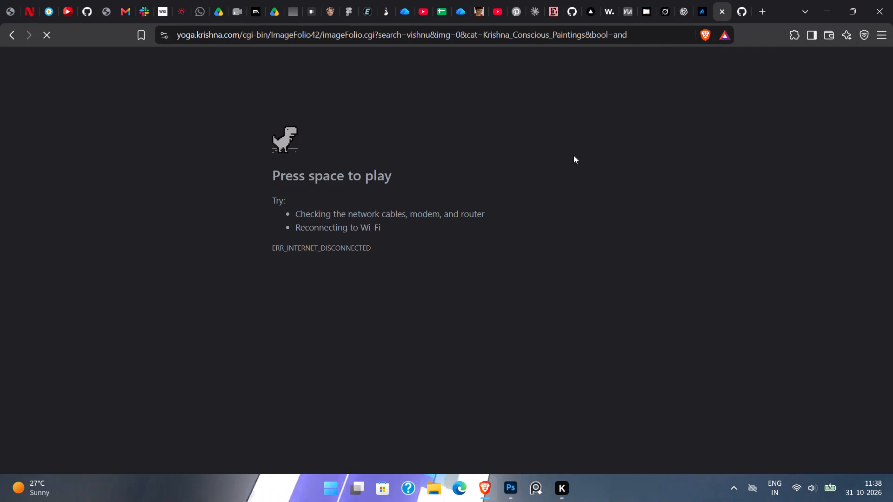
# Search the gallery's Krishna Conscious Paintings for "Narottama Das Thakura".
pyautogui.moveTo(449, 70); pyautogui.dragTo(384, 66)
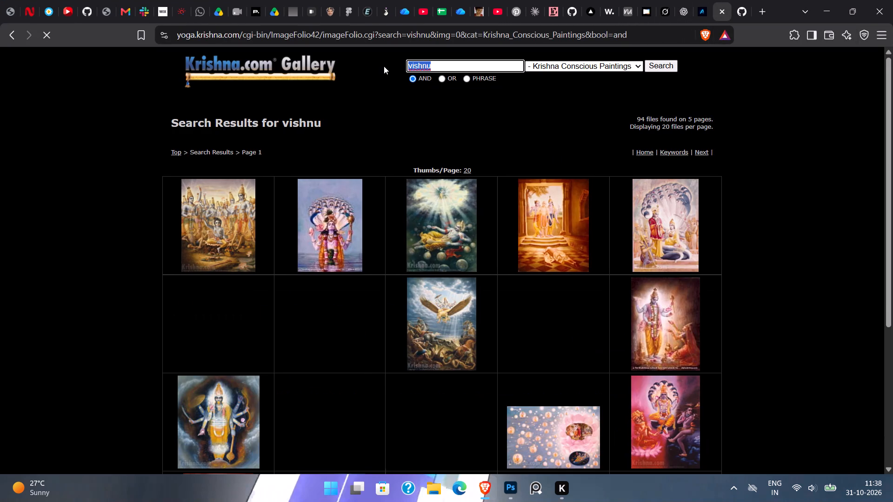
pyautogui.moveTo(384, 66); pyautogui.dragTo(382, 66)
pyautogui.hotkey('ctrl', 'v')
pyautogui.press('Return')
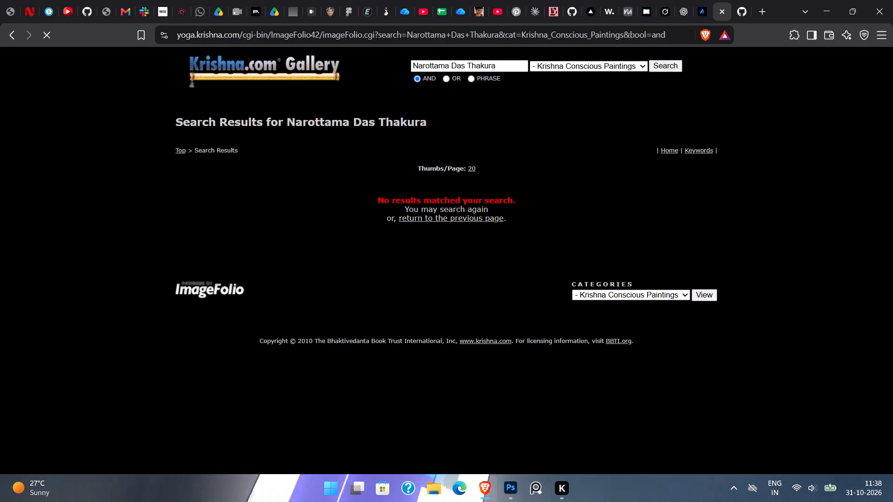
# Shorten the gallery search term to "Thakura" and run the search again.
pyautogui.moveTo(465, 64); pyautogui.dragTo(398, 52)
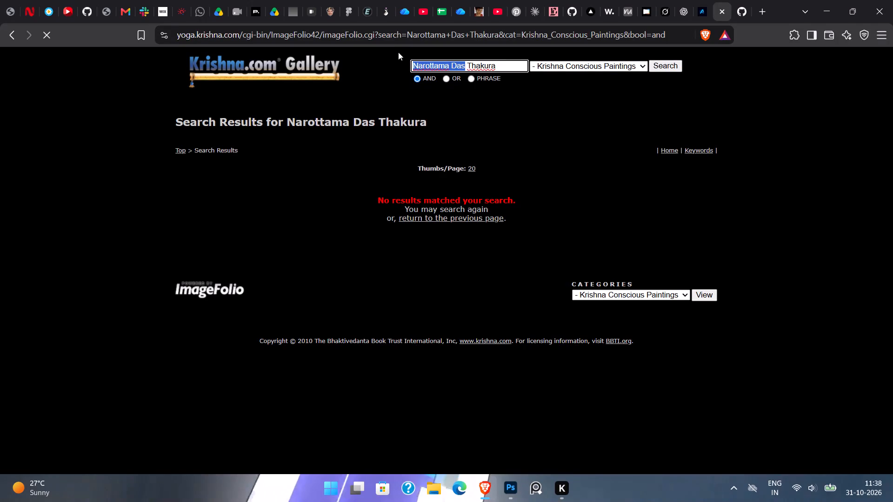
pyautogui.moveTo(398, 52); pyautogui.dragTo(392, 50)
pyautogui.press('BackSpace')
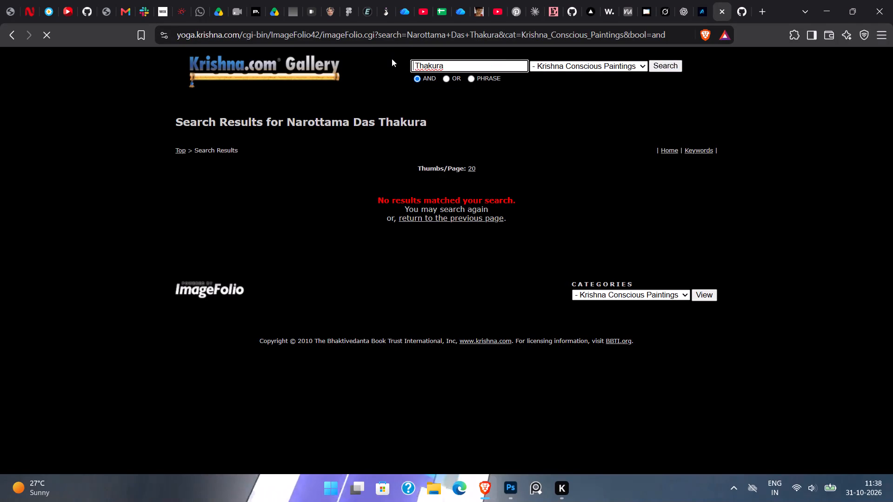
pyautogui.press('Return')
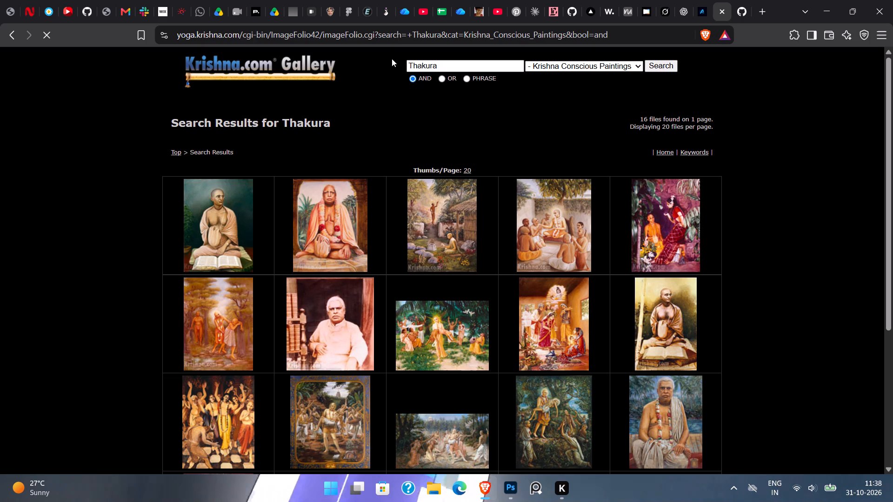
# Open the second painting in the Thakura results, the garlanded seated saint, and check its file info.
pyautogui.click(318, 236)
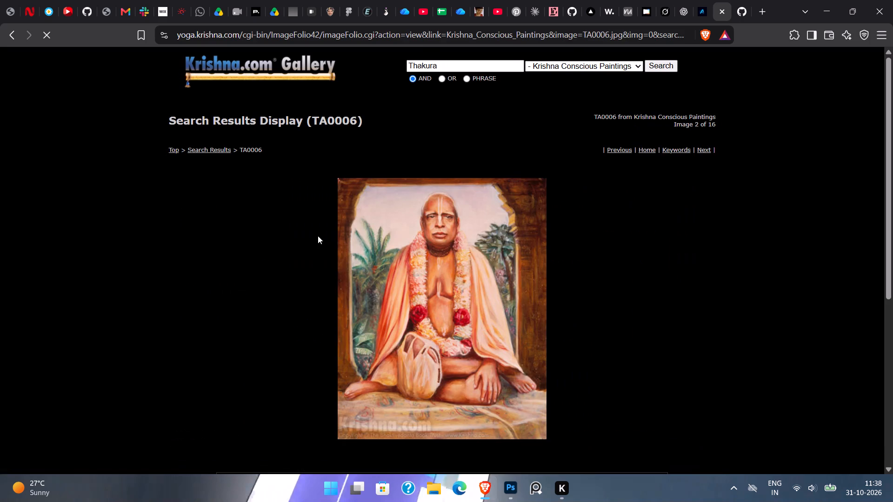
pyautogui.scroll(-6, 314, 236)
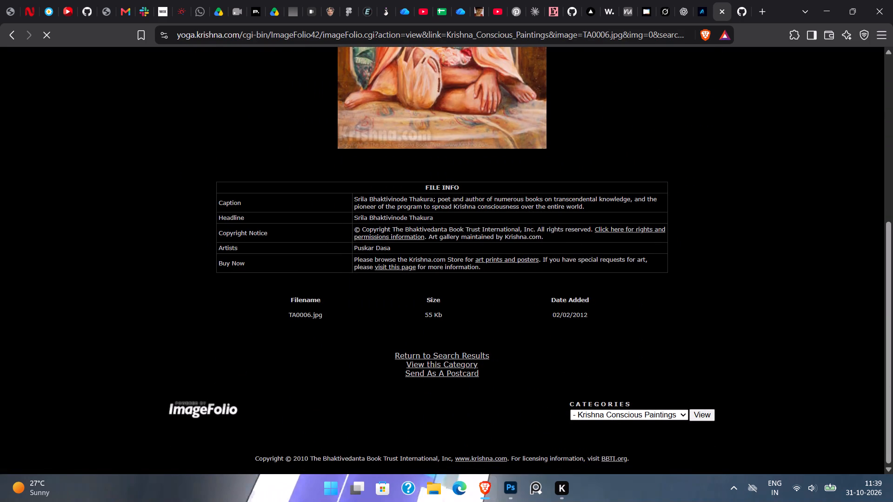
pyautogui.scroll(5, 388, 208)
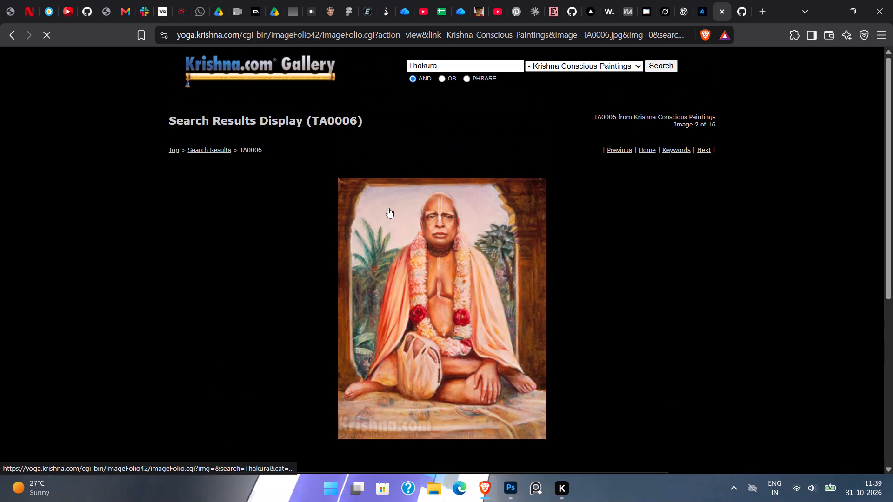
# Return from the opened saint painting to the gallery's earlier vishnu search results.
pyautogui.scroll(3, 388, 208)
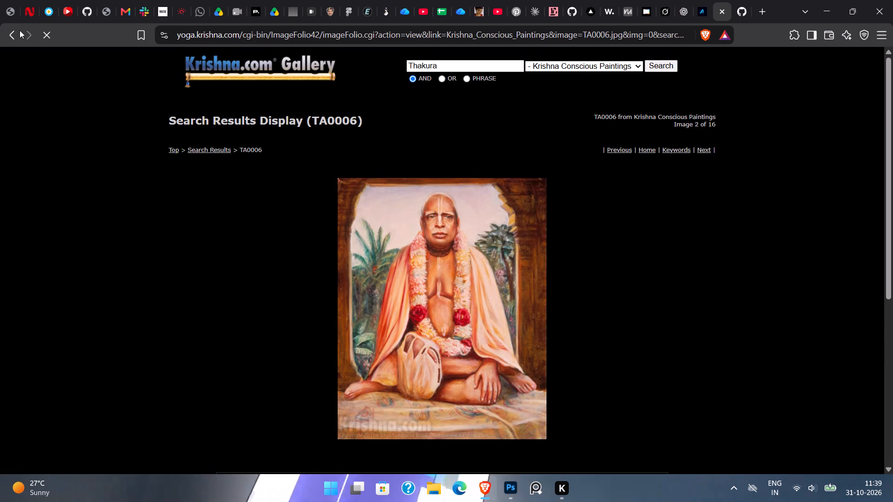
pyautogui.click(15, 30)
pyautogui.click(15, 30)
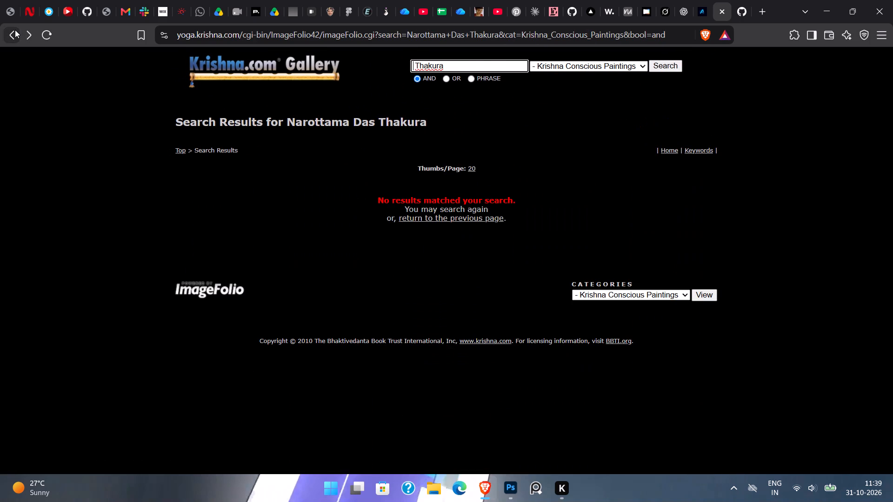
pyautogui.click(15, 30)
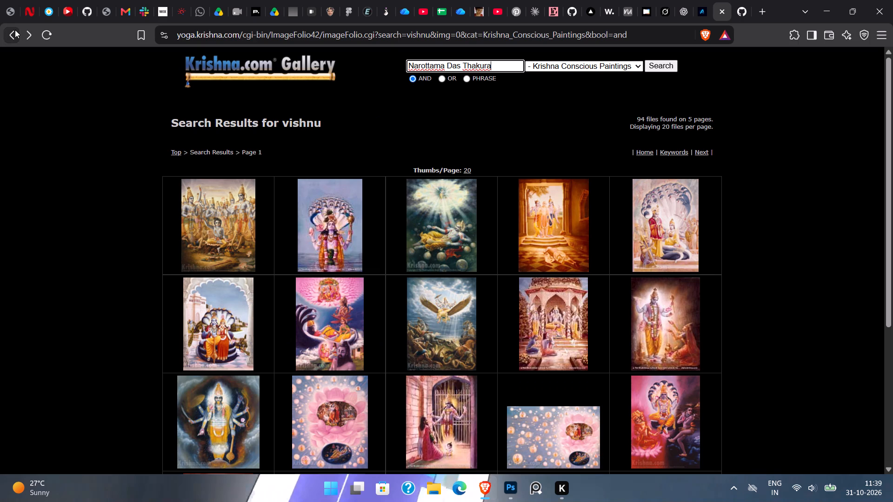
# Switch to Photoshop, finish the text edit, and centre the quote paragraph horizontally on the Layer 1 background.
pyautogui.click(519, 501)
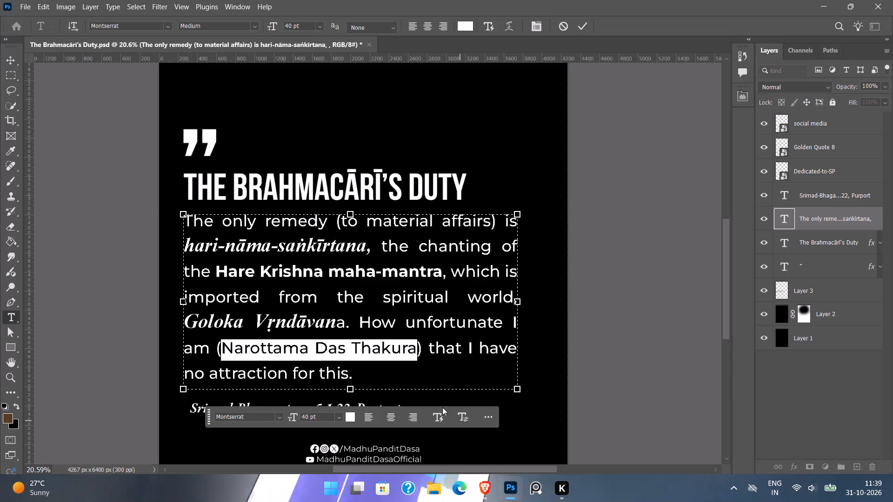
pyautogui.click(722, 278)
pyautogui.click(657, 274)
pyautogui.click(659, 310)
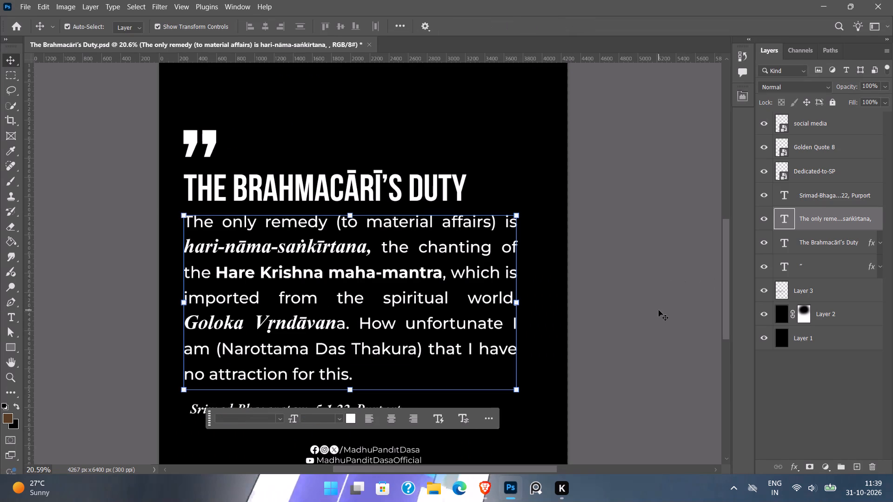
pyautogui.click(374, 330)
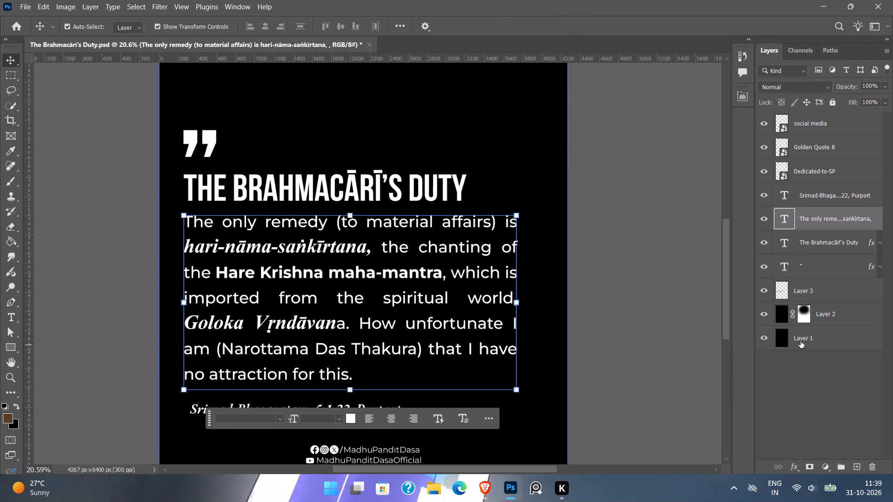
pyautogui.keyDown('ctrl'); pyautogui.click(802, 339); pyautogui.keyUp('ctrl')
pyautogui.click(264, 25)
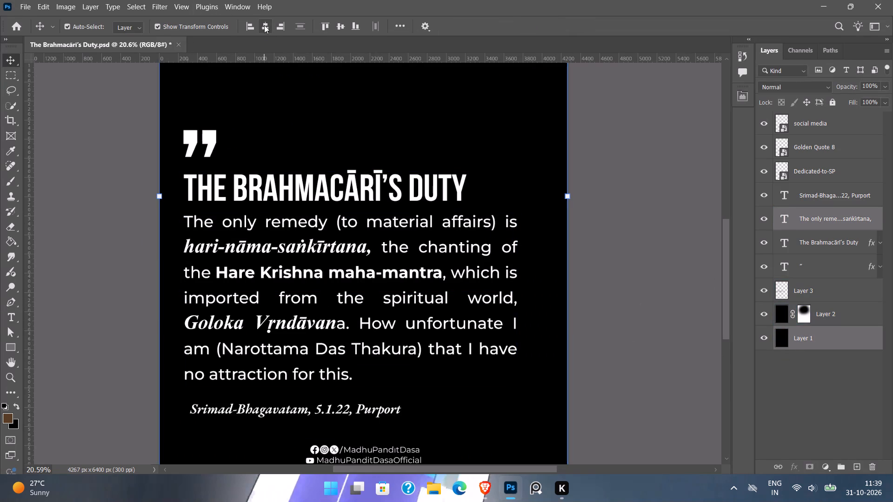
pyautogui.click(696, 193)
# Shift the quotation mark, heading and Srimad-Bhagavatam citation inward and align their left edges with the quote paragraph.
pyautogui.click(349, 197)
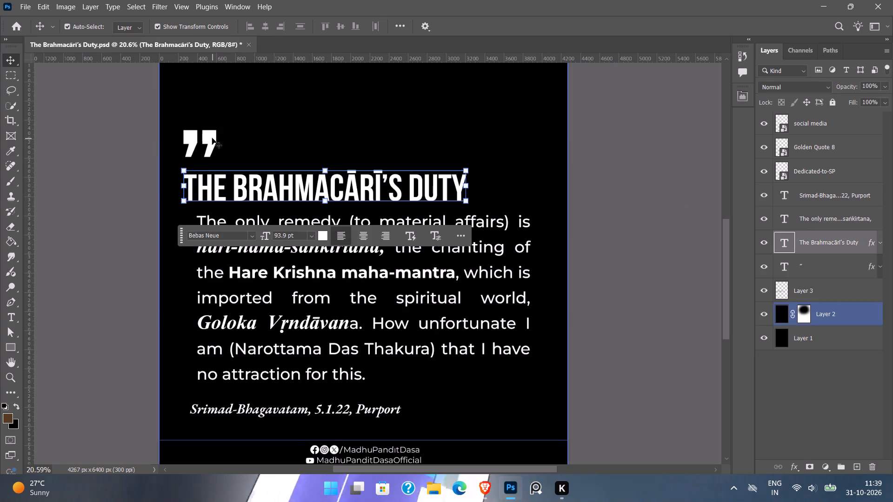
pyautogui.keyDown('shift'); pyautogui.click(209, 136); pyautogui.keyUp('shift')
pyautogui.keyDown('shift'); pyautogui.click(285, 413); pyautogui.keyUp('shift')
pyautogui.moveTo(280, 409); pyautogui.dragTo(289, 409)
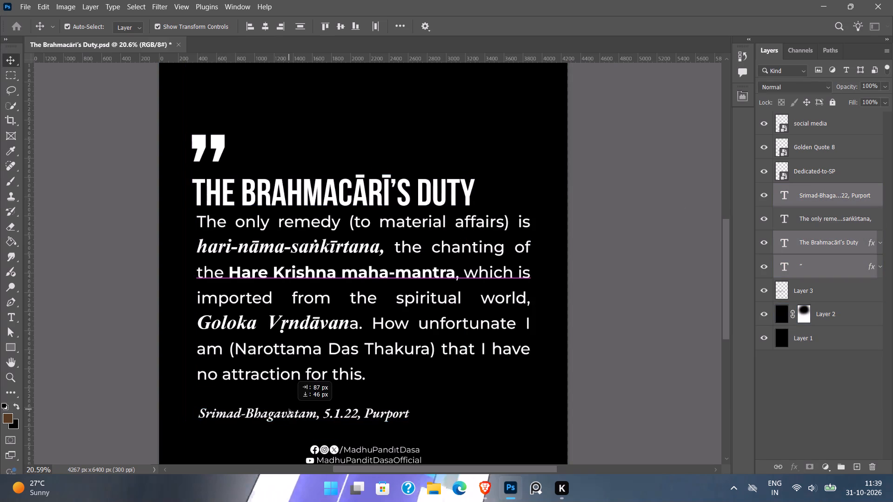
pyautogui.moveTo(289, 409); pyautogui.dragTo(322, 405)
pyautogui.keyDown('shift'); pyautogui.click(292, 318); pyautogui.keyUp('shift')
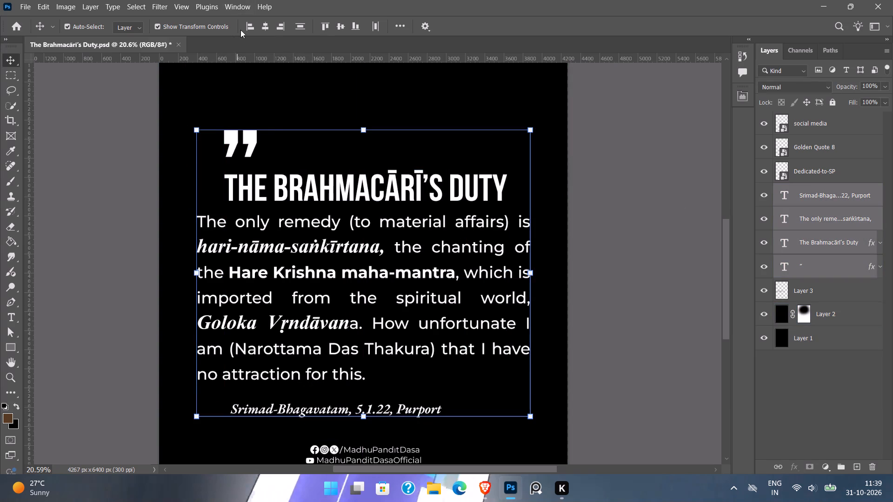
pyautogui.click(252, 21)
pyautogui.click(98, 181)
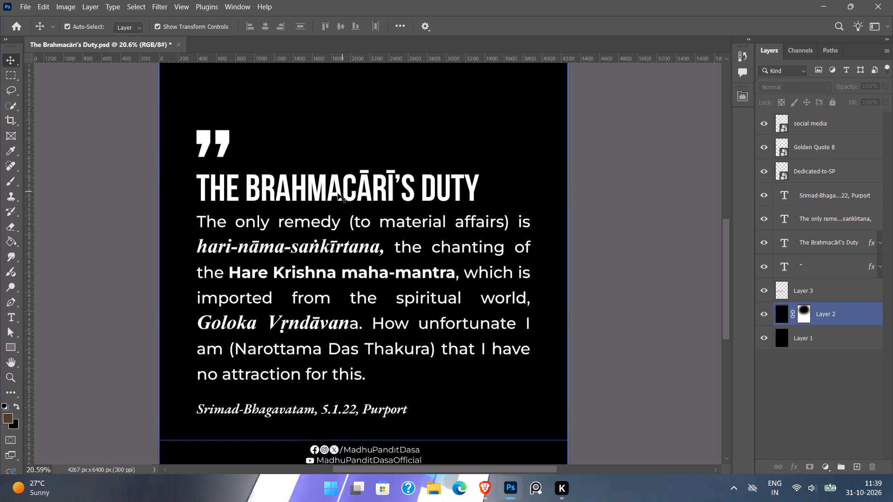
# Nudge the quotation mark and the Brahmacārī's Duty heading up together, widening the gap above the quote paragraph.
pyautogui.click(336, 193)
pyautogui.keyDown('shift'); pyautogui.click(216, 135); pyautogui.keyUp('shift')
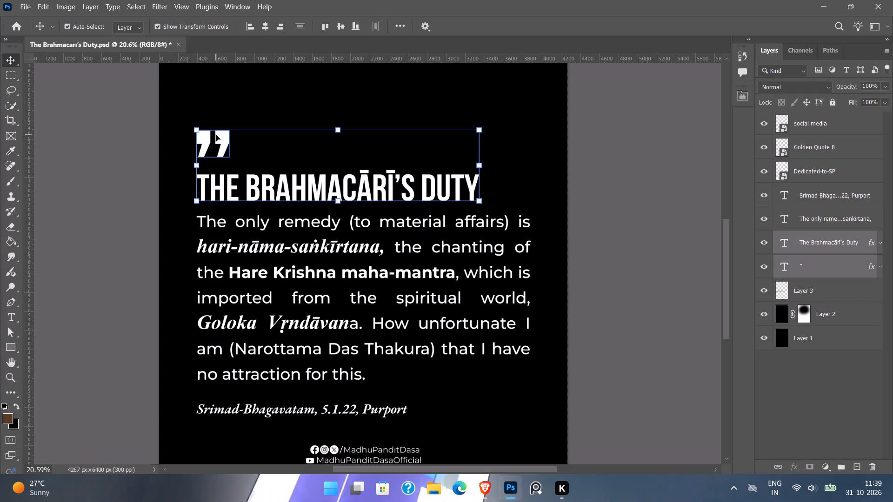
pyautogui.press('Up')
pyautogui.press('Up')
pyautogui.press('Up')
pyautogui.press('Up')
pyautogui.press('Up')
pyautogui.press('Up')
pyautogui.press('Up')
pyautogui.press('Up')
pyautogui.press('Up')
pyautogui.press('Up')
pyautogui.press('Up')
pyautogui.press('Up')
pyautogui.press('Up')
pyautogui.press('Up')
pyautogui.press('Up')
pyautogui.press('Up')
pyautogui.press('Up')
pyautogui.press('Up')
pyautogui.press('Up')
pyautogui.press('Up')
# Nudge the quote paragraph up closer to the heading, leaving more room above the citation.
pyautogui.click(328, 280)
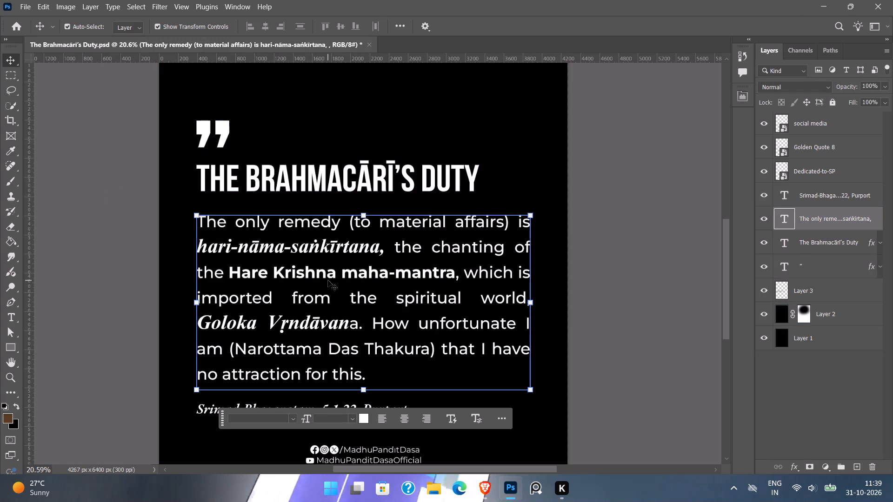
pyautogui.press('Up')
pyautogui.press('Up')
pyautogui.press('Up')
pyautogui.press('Up')
pyautogui.press('Up')
pyautogui.press('Up')
pyautogui.press('Up')
pyautogui.press('Up')
pyautogui.press('Up')
pyautogui.press('Up')
pyautogui.press('Up')
pyautogui.press('Up')
pyautogui.press('Up')
pyautogui.press('Up')
pyautogui.press('Up')
pyautogui.press('Up')
pyautogui.press('Up')
pyautogui.press('Up')
pyautogui.press('Up')
pyautogui.press('Up')
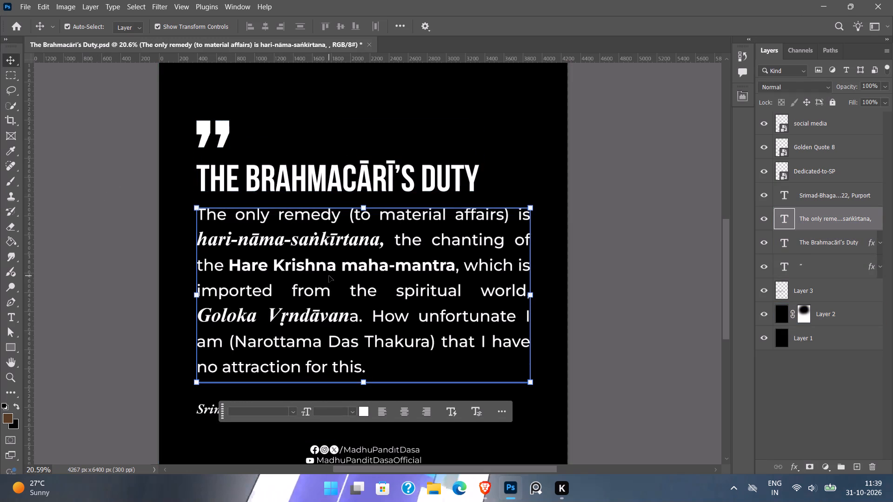
pyautogui.click(638, 296)
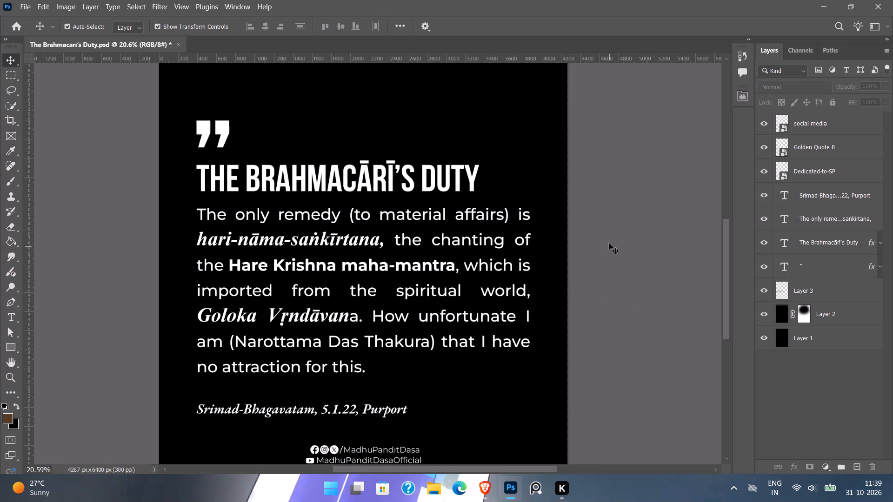
# View the whole poster to check the position and spacing of its text blocks.
pyautogui.hotkey('ctrl', 'space')
pyautogui.hotkey('ctrl', 'space')
pyautogui.hotkey('ctrl', 'space')
pyautogui.hotkey('ctrl', 'space')
pyautogui.hotkey('ctrl', 'space')
pyautogui.hotkey('ctrl', 'space')
pyautogui.hotkey('ctrl', 'space')
pyautogui.hotkey('ctrl', 'space')
pyautogui.hotkey('ctrl', 'space')
pyautogui.hotkey('ctrl', 'space')
pyautogui.hotkey('ctrl', 'space')
pyautogui.hotkey('ctrl', 'space')
pyautogui.hotkey('ctrl', 'space')
pyautogui.hotkey('ctrl', 'space')
pyautogui.hotkey('ctrl', 'space')
pyautogui.hotkey('ctrl', 'space')
pyautogui.hotkey('ctrl', 'space')
pyautogui.hotkey('ctrl', 'space')
pyautogui.hotkey('ctrl', 'space')
pyautogui.hotkey('ctrl', 'space')
pyautogui.keyDown('ctrl'); pyautogui.moveTo(600, 232); pyautogui.dragTo(568, 231); pyautogui.keyUp('ctrl')
pyautogui.moveTo(587, 211); pyautogui.dragTo(565, 231)
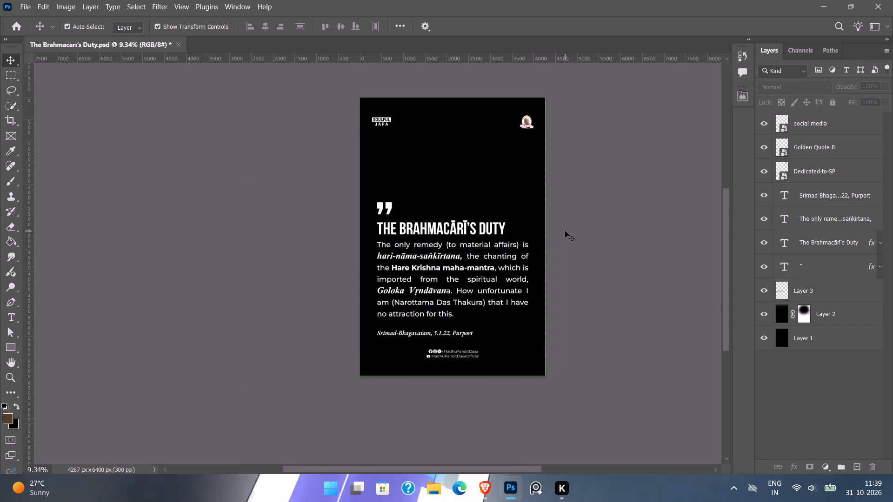
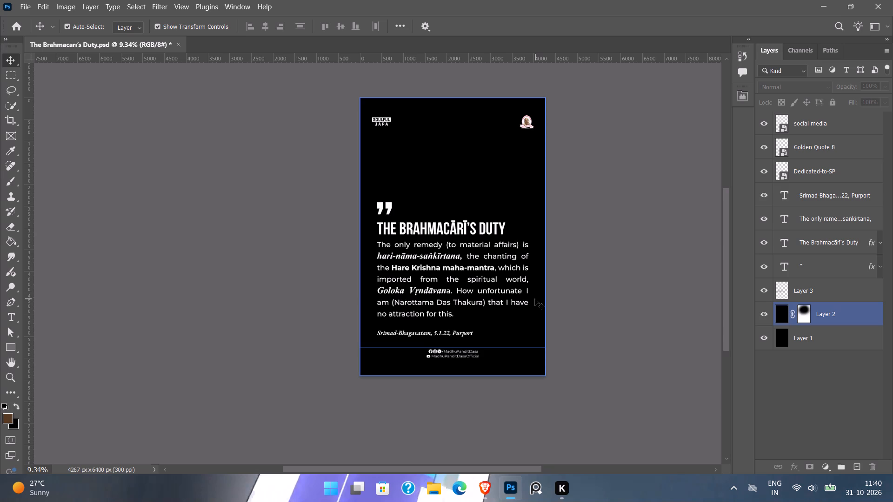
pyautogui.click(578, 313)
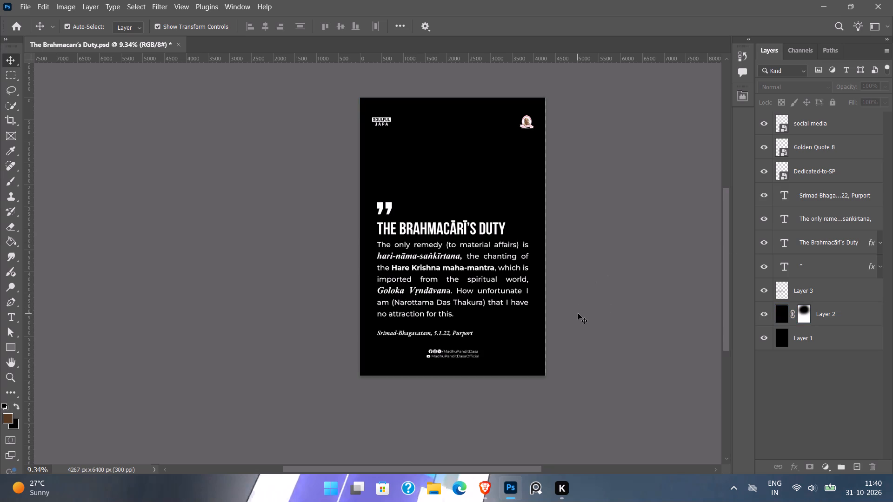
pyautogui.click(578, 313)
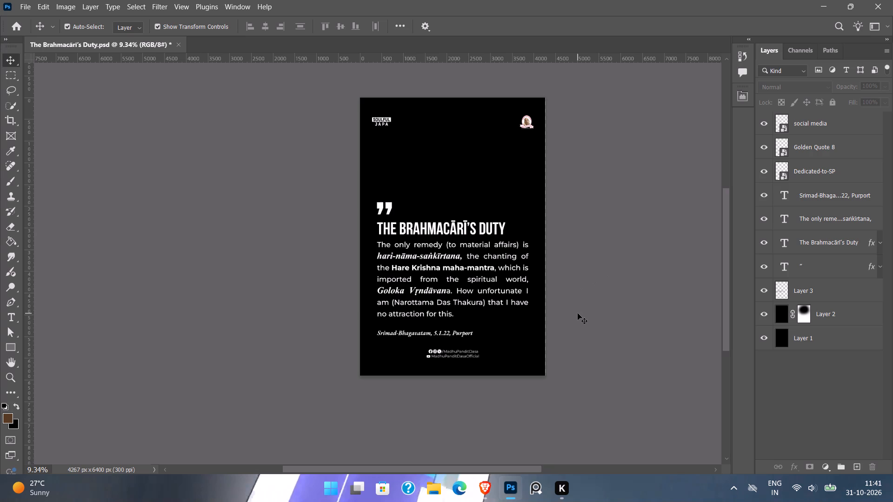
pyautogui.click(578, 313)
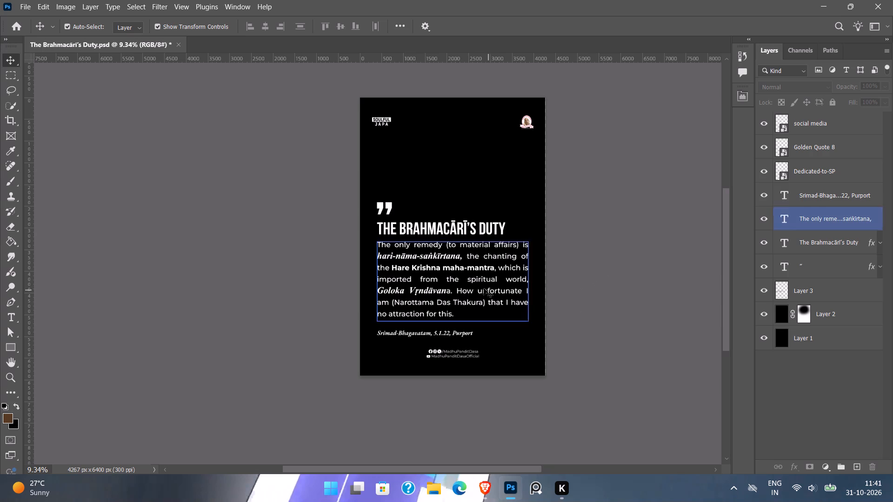
# Examine the quotation mark, heading, quote paragraph and citation up close to check their spacing and text styling.
pyautogui.hotkey('ctrl', 'space')
pyautogui.hotkey('ctrl', 'space')
pyautogui.hotkey('ctrl', 'space')
pyautogui.hotkey('ctrl', 'space')
pyautogui.hotkey('ctrl', 'space')
pyautogui.hotkey('ctrl', 'space')
pyautogui.hotkey('ctrl', 'space')
pyautogui.hotkey('ctrl', 'space')
pyautogui.hotkey('ctrl', 'space')
pyautogui.hotkey('ctrl', 'space')
pyautogui.hotkey('ctrl', 'space')
pyautogui.hotkey('ctrl', 'space')
pyautogui.hotkey('ctrl', 'space')
pyautogui.hotkey('ctrl', 'space')
pyautogui.hotkey('ctrl', 'space')
pyautogui.hotkey('ctrl', 'space')
pyautogui.hotkey('ctrl', 'space')
pyautogui.hotkey('ctrl', 'space')
pyautogui.hotkey('ctrl', 'space')
pyautogui.hotkey('ctrl', 'space')
pyautogui.keyDown('ctrl'); pyautogui.moveTo(399, 226); pyautogui.dragTo(426, 270); pyautogui.keyUp('ctrl')
pyautogui.moveTo(488, 317); pyautogui.dragTo(469, 302)
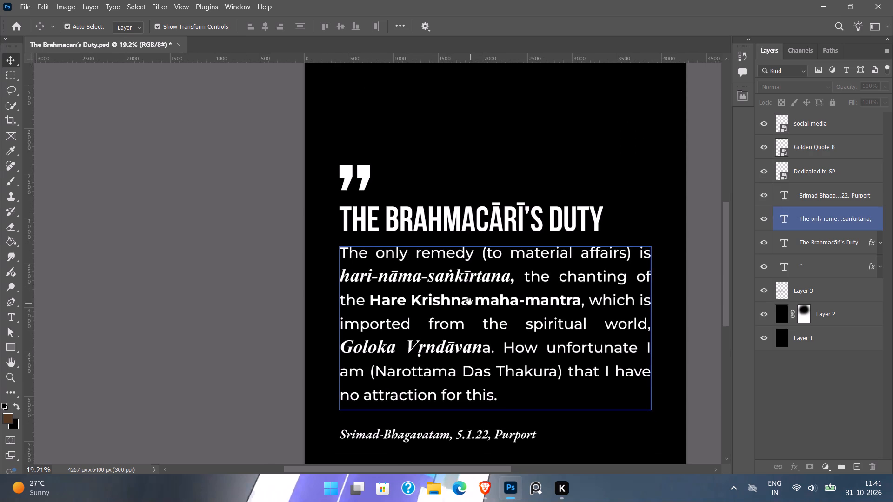
pyautogui.moveTo(469, 302); pyautogui.dragTo(469, 302)
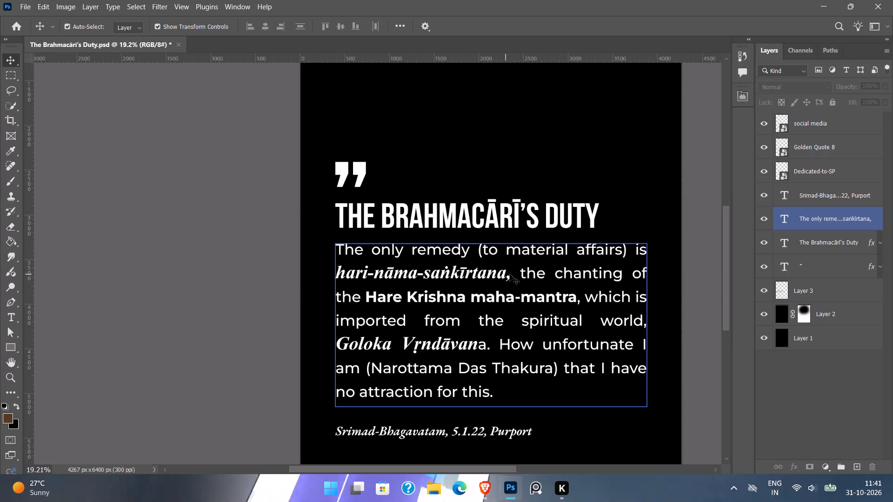